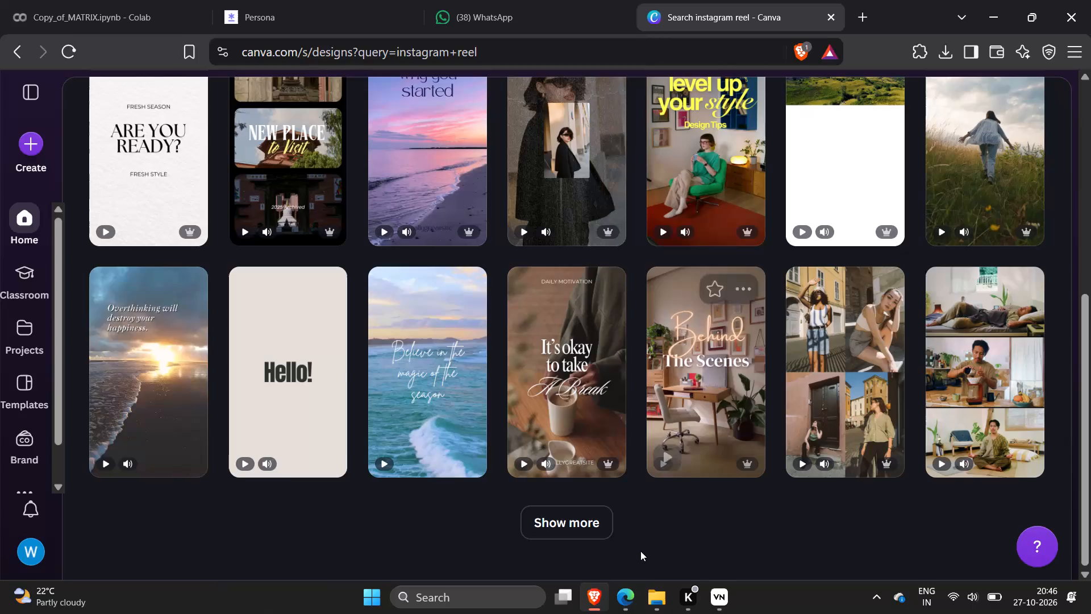
Switch to the VN video editor and start its update to version 0.5.1.229.
{"action": "left_click", "coordinate": [708, 613]}
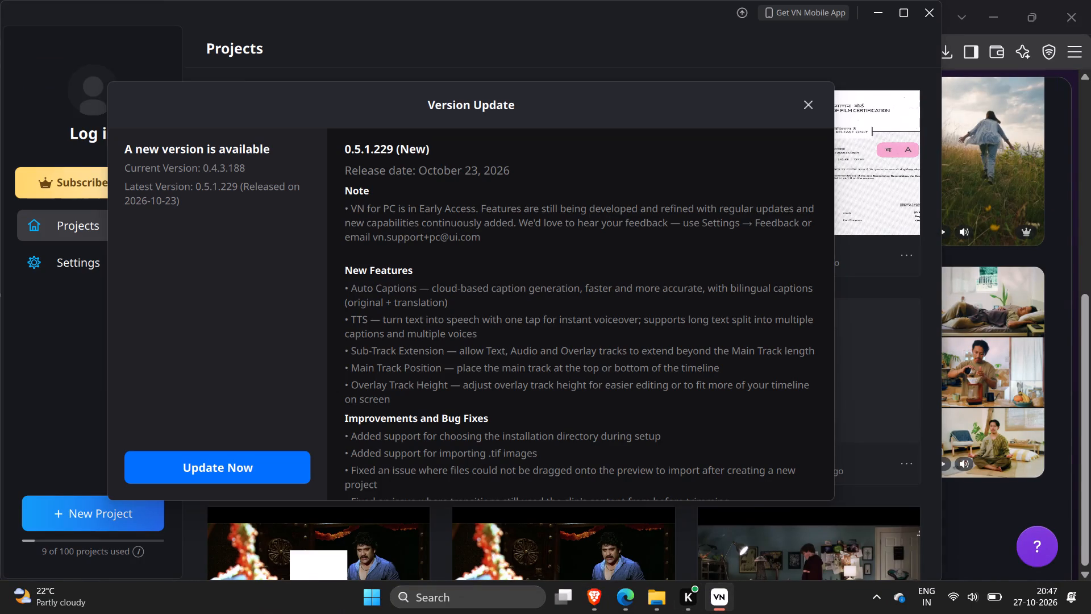
{"action": "left_click", "coordinate": [295, 470]}
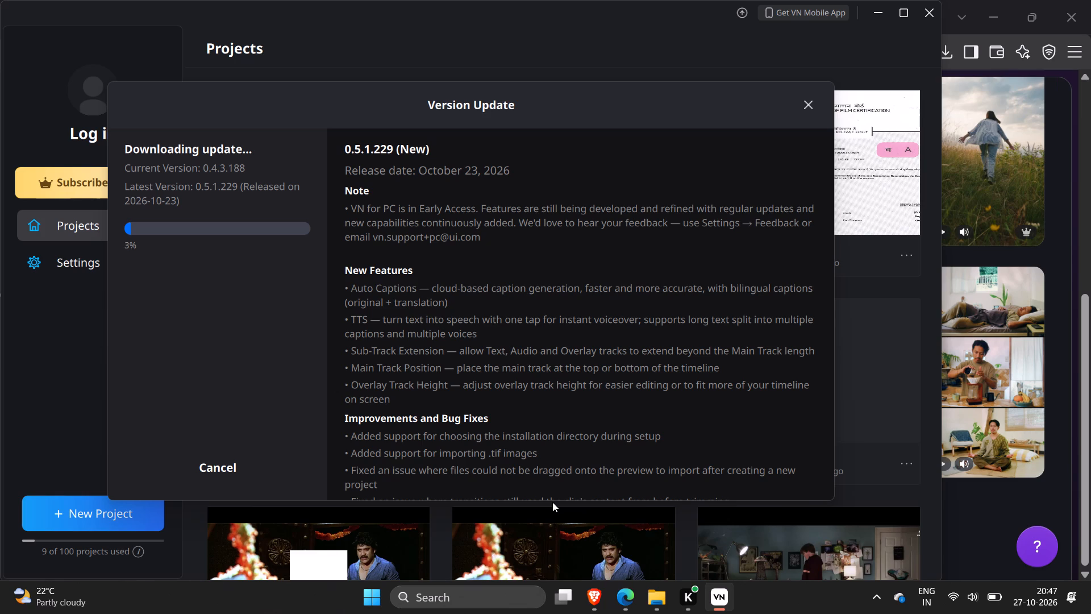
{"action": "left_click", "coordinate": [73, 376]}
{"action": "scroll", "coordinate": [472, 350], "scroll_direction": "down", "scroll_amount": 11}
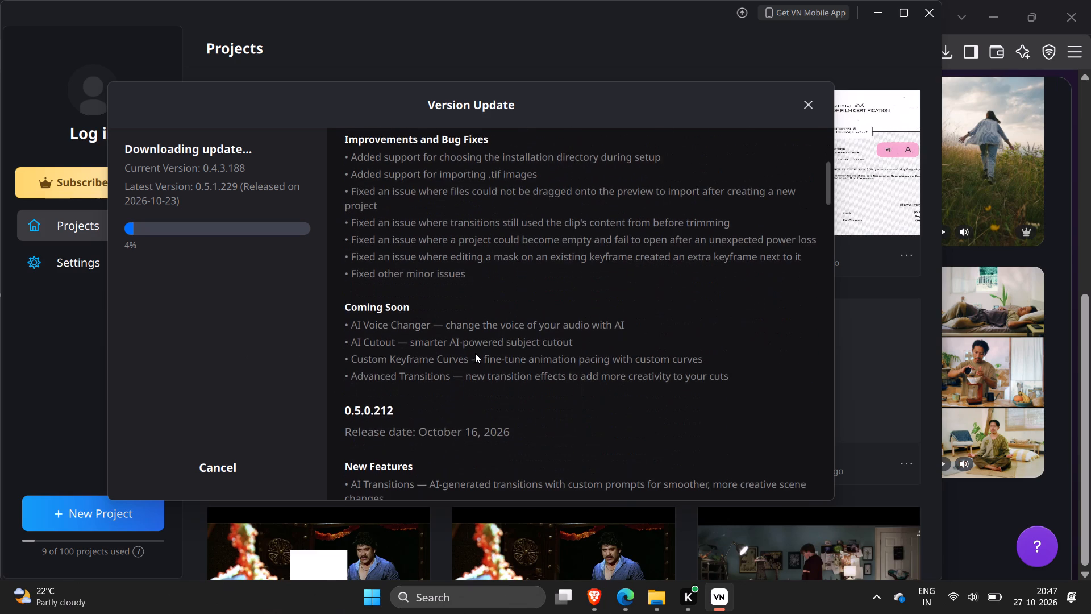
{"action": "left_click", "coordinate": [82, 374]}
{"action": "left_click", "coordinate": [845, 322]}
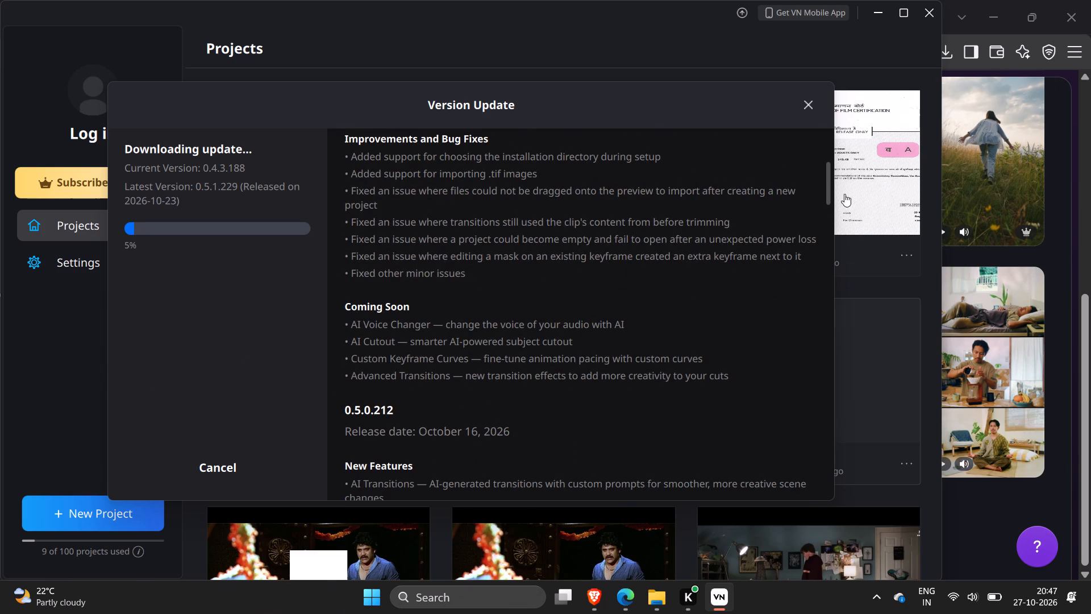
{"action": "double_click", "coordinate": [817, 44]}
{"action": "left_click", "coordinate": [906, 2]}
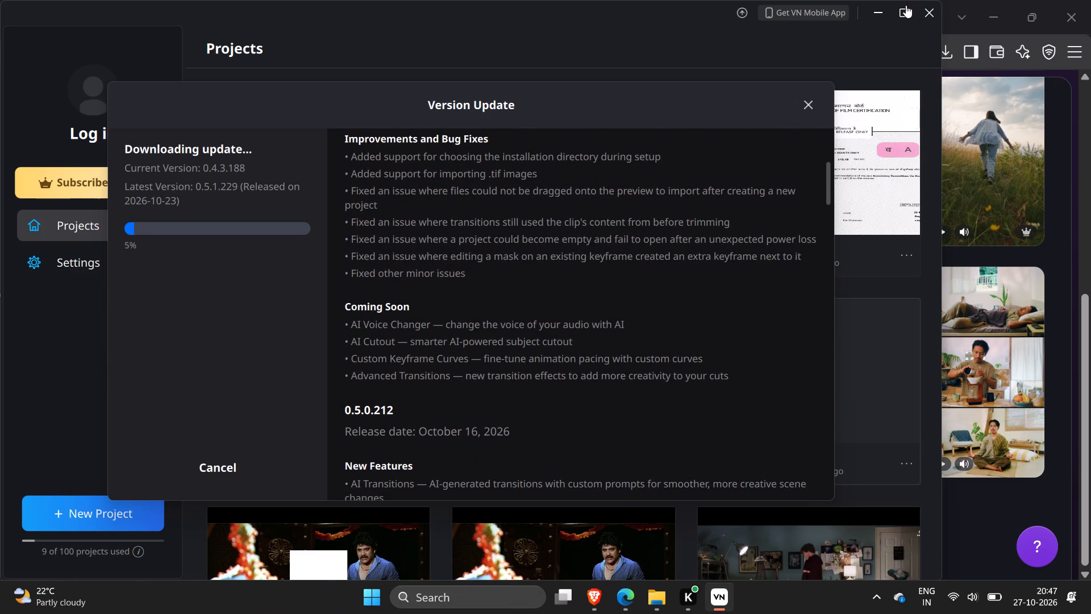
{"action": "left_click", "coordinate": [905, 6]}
Close the Version Update window.
{"action": "left_click", "coordinate": [811, 107]}
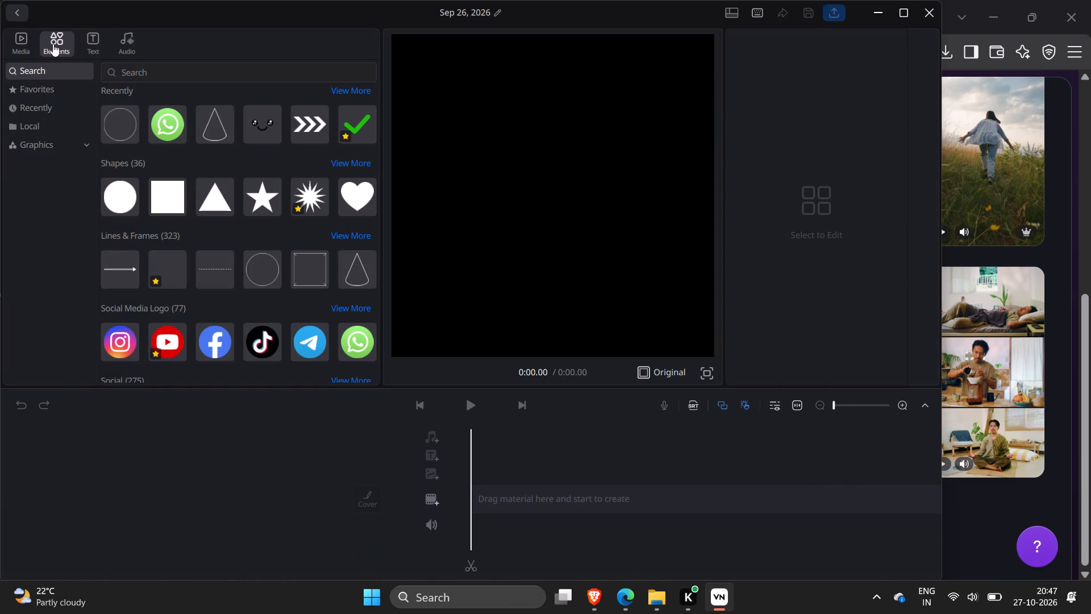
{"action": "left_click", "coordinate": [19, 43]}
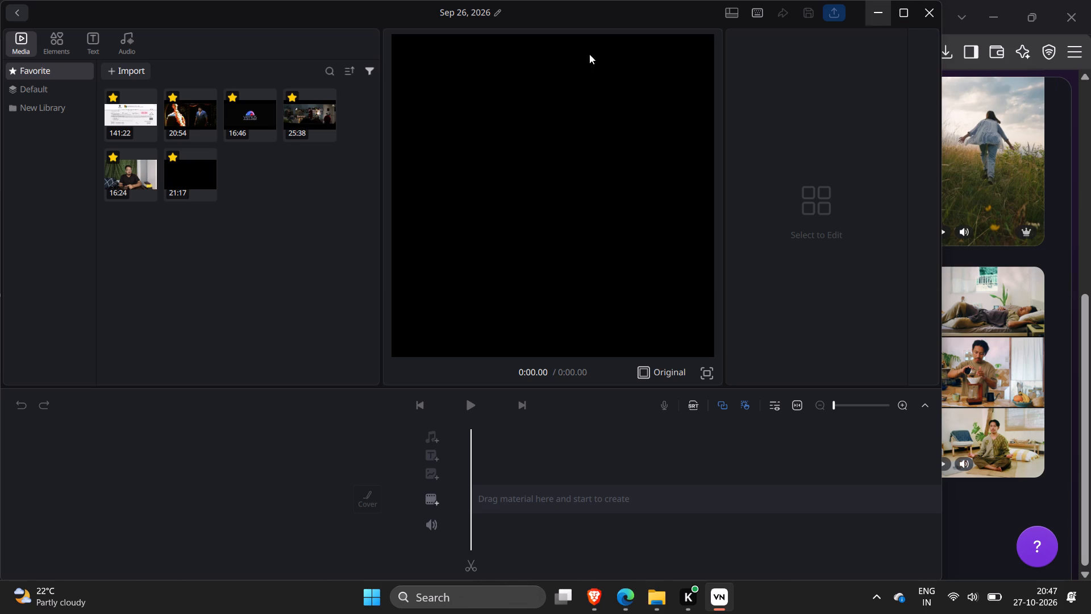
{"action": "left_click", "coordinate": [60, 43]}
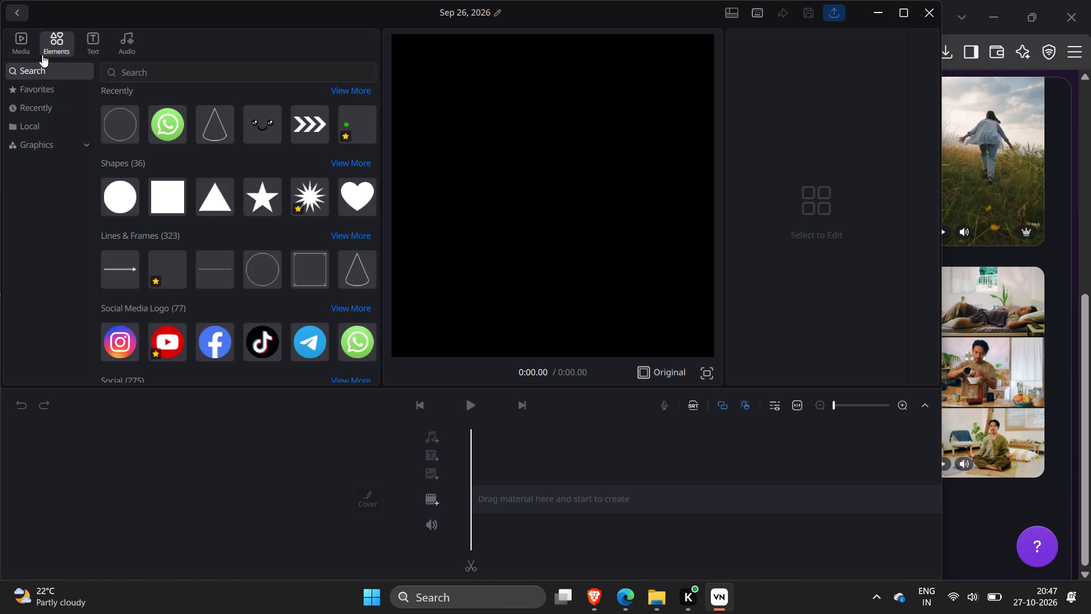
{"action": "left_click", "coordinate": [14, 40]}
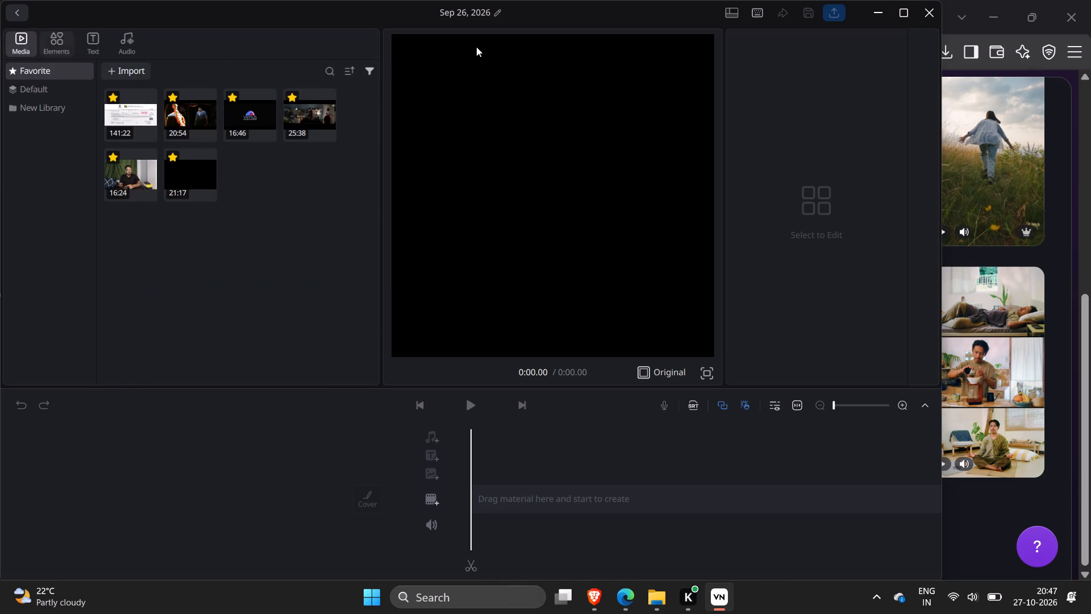
Switch to Canva in the Brave browser and examine the Instagram reel templates for ideas, previewing some and loading more results.
{"action": "left_click", "coordinate": [995, 200]}
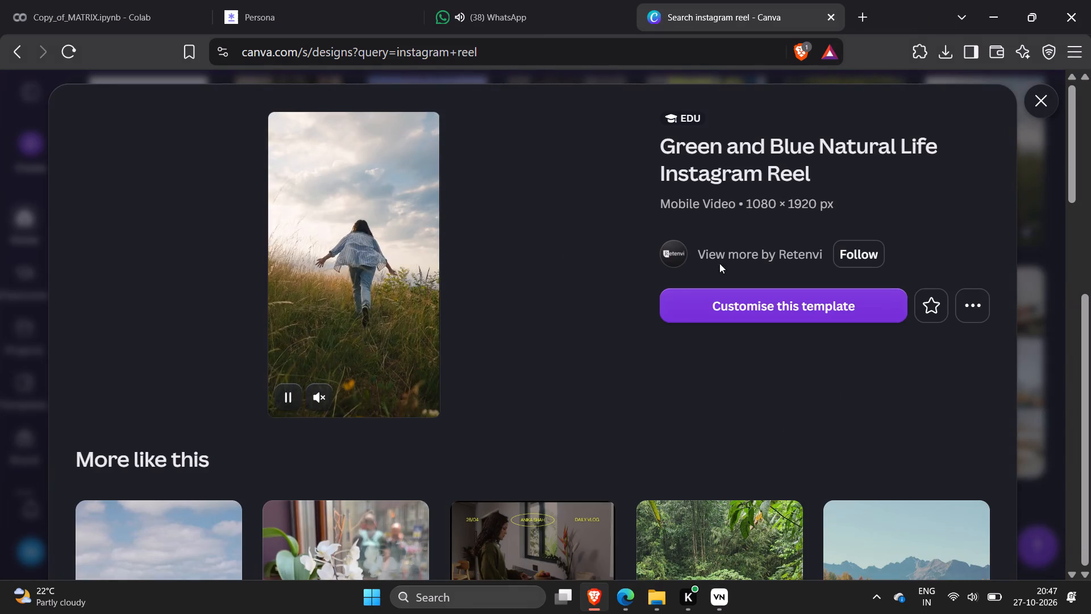
{"action": "left_click", "coordinate": [1031, 93]}
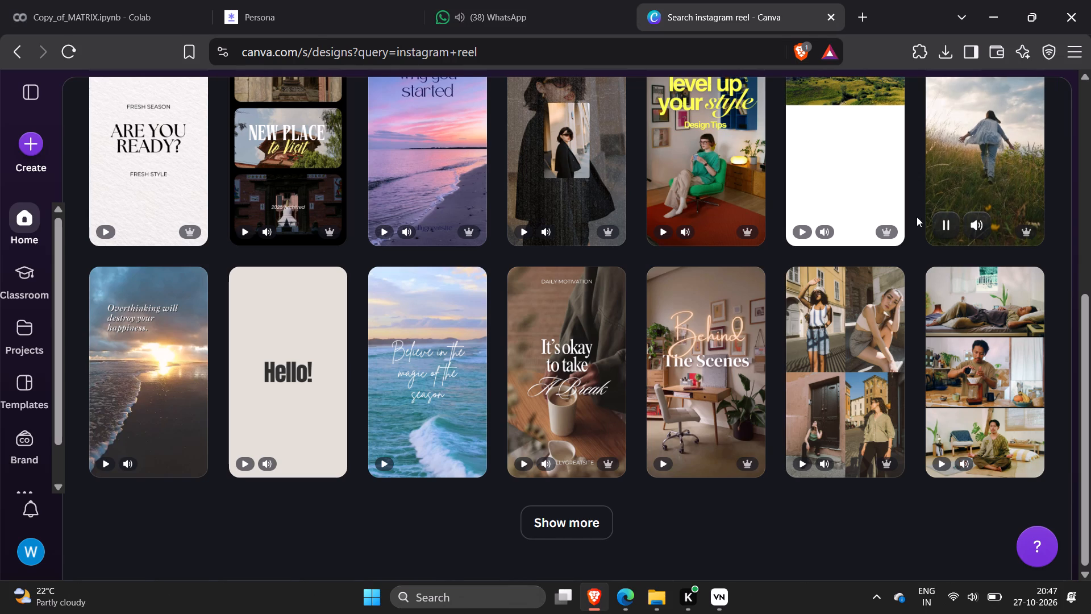
{"action": "scroll", "coordinate": [922, 364], "scroll_direction": "down", "scroll_amount": 2}
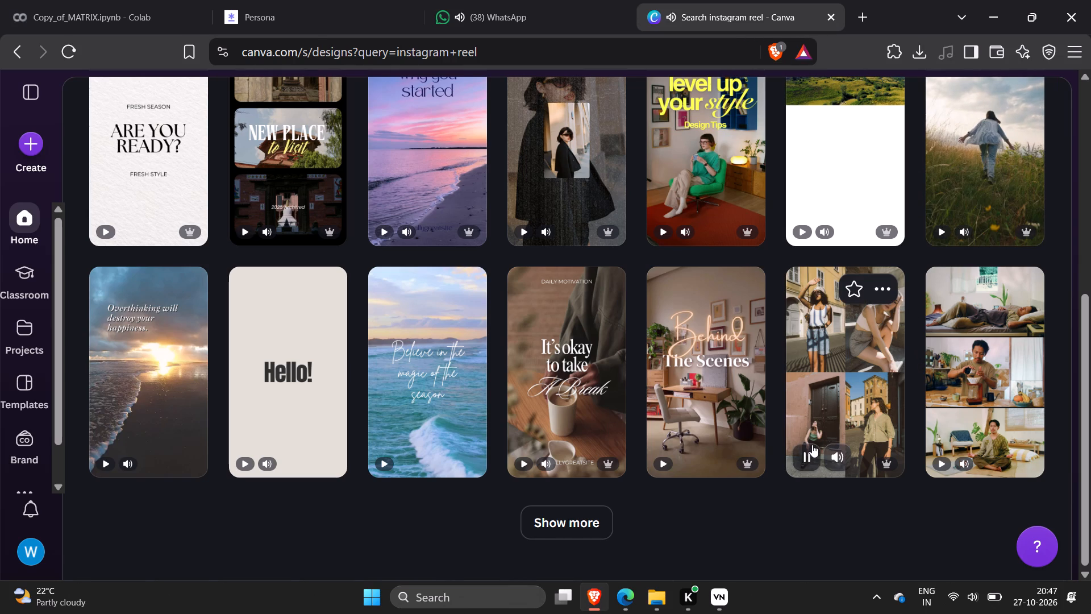
{"action": "left_click", "coordinate": [810, 450]}
{"action": "left_click", "coordinate": [810, 451]}
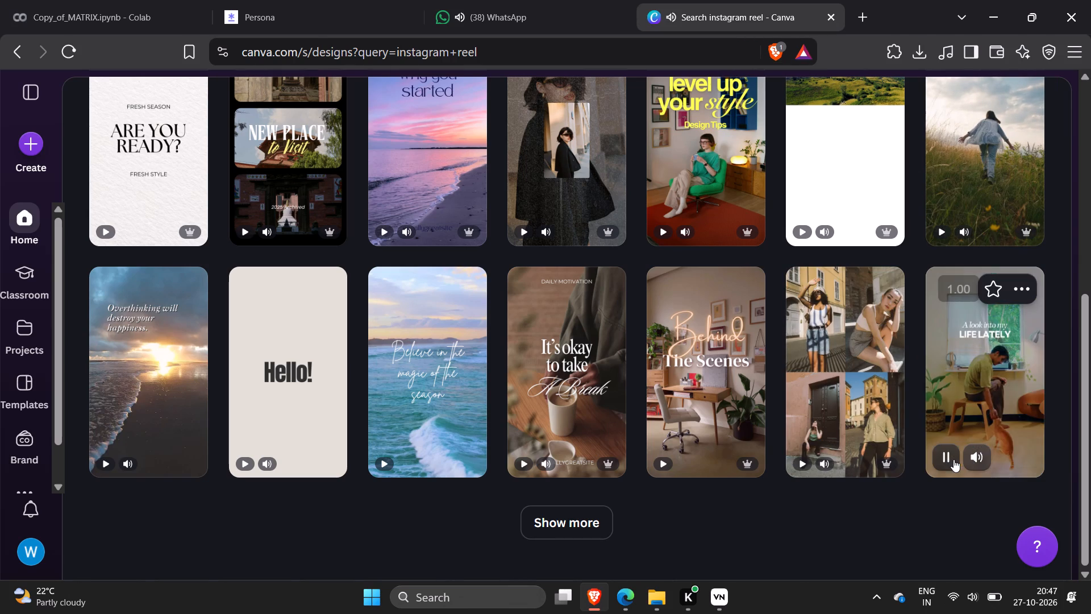
{"action": "scroll", "coordinate": [859, 437], "scroll_direction": "down", "scroll_amount": 4}
{"action": "scroll", "coordinate": [494, 426], "scroll_direction": "up", "scroll_amount": 4}
{"action": "scroll", "coordinate": [494, 426], "scroll_direction": "down", "scroll_amount": 4}
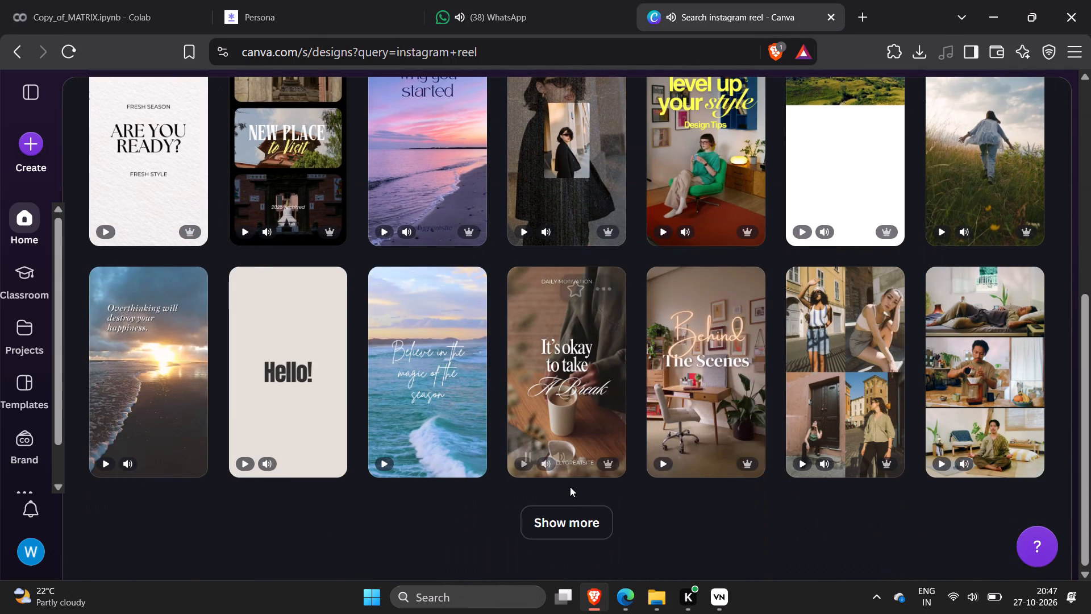
{"action": "left_click", "coordinate": [574, 515]}
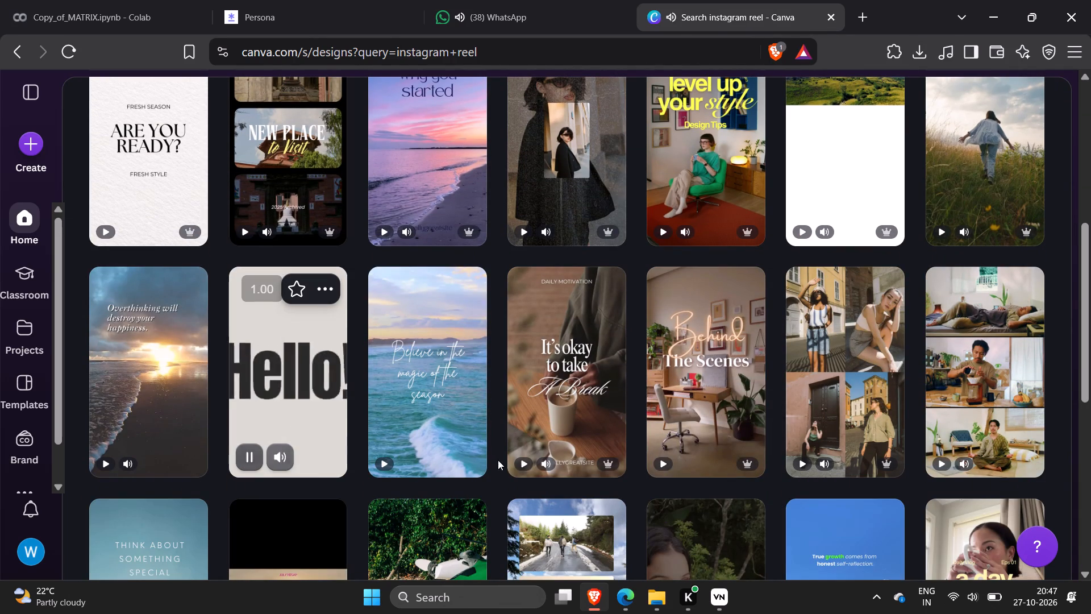
{"action": "left_click", "coordinate": [107, 468]}
{"action": "left_click", "coordinate": [107, 468]}
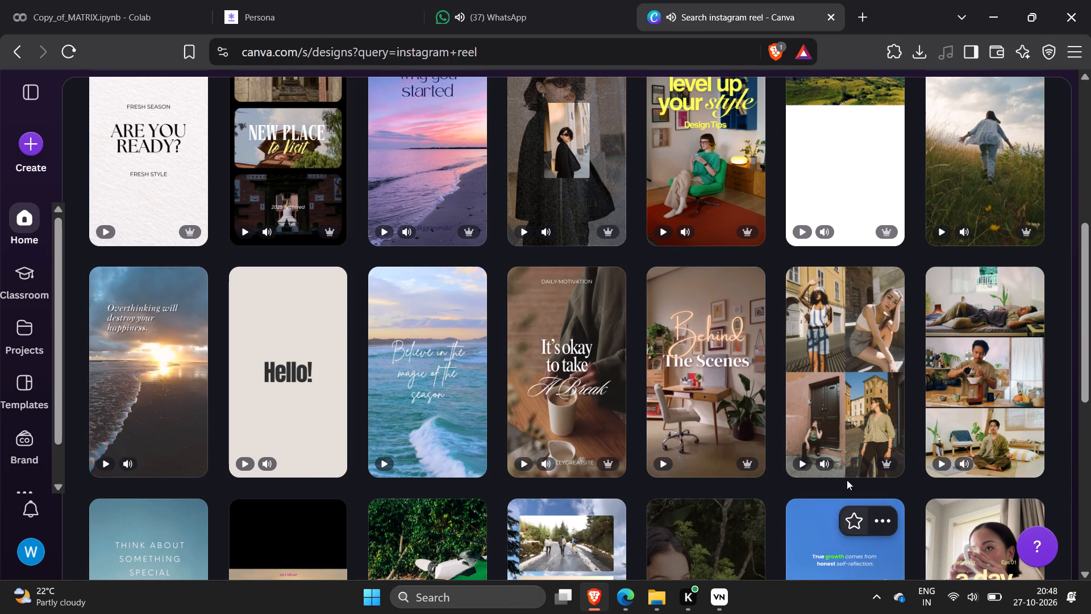
{"action": "scroll", "coordinate": [797, 466], "scroll_direction": "down", "scroll_amount": 5}
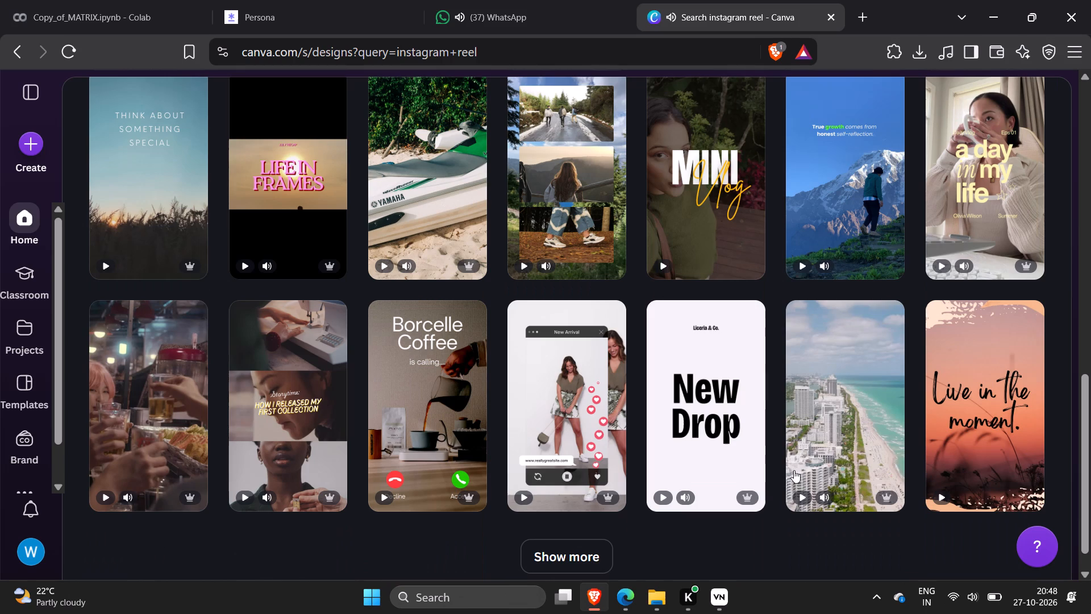
{"action": "scroll", "coordinate": [403, 496], "scroll_direction": "down", "scroll_amount": 3}
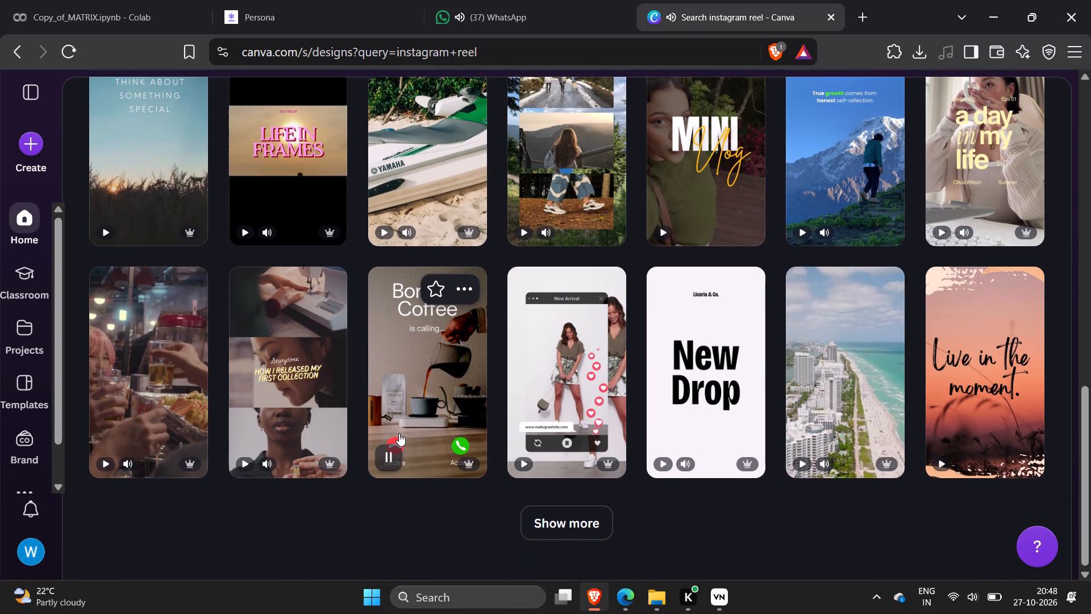
{"action": "scroll", "coordinate": [397, 454], "scroll_direction": "down", "scroll_amount": 4}
{"action": "scroll", "coordinate": [397, 454], "scroll_direction": "up", "scroll_amount": 2}
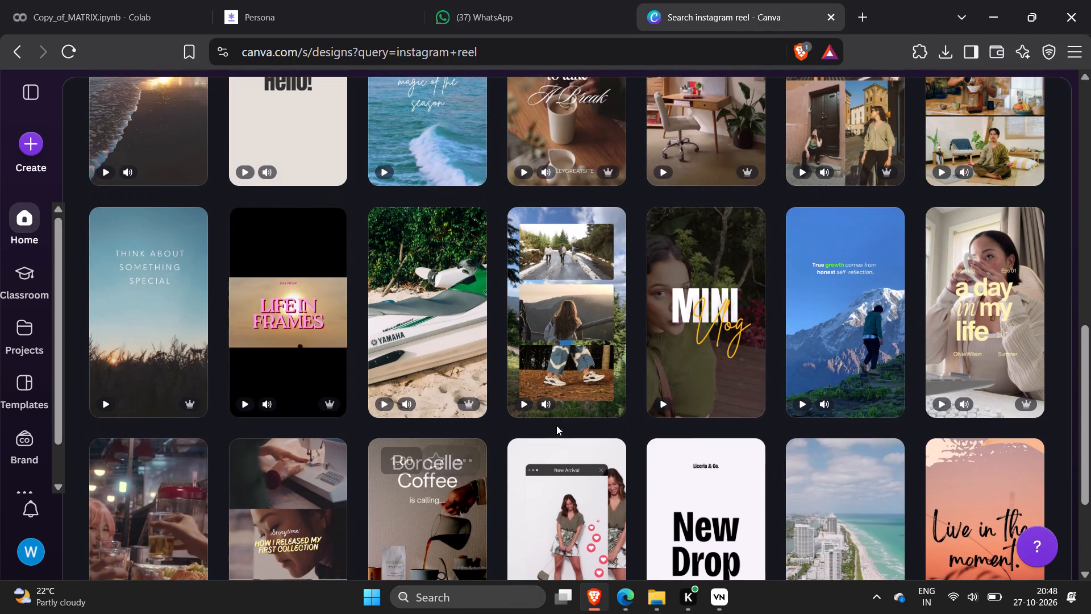
{"action": "scroll", "coordinate": [621, 460], "scroll_direction": "up", "scroll_amount": 2}
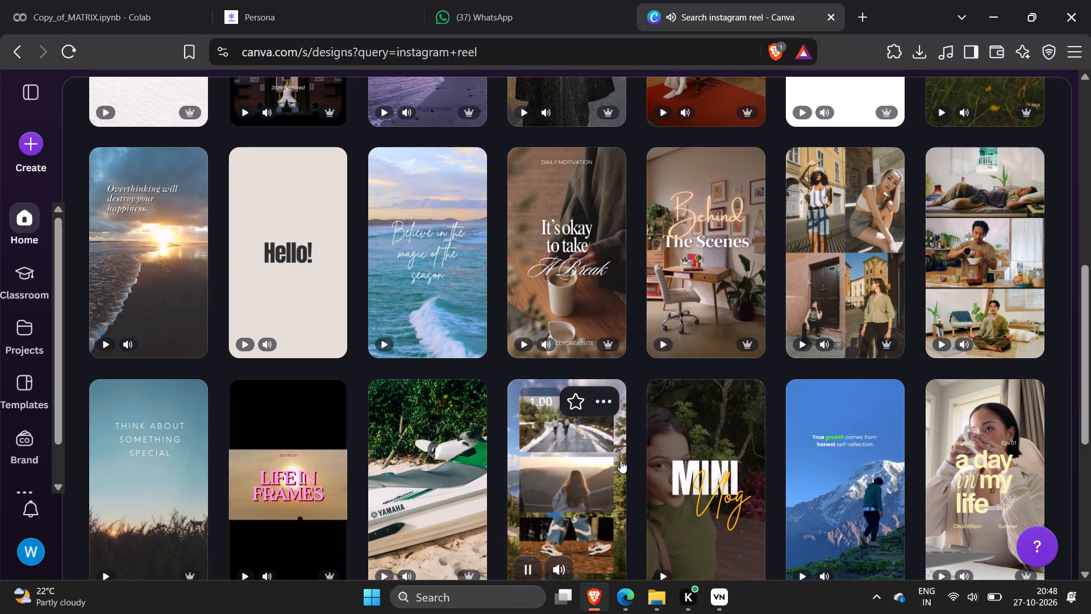
Switch back to the VN video editor and open the file selection for importing media into the project.
{"action": "left_click", "coordinate": [722, 592]}
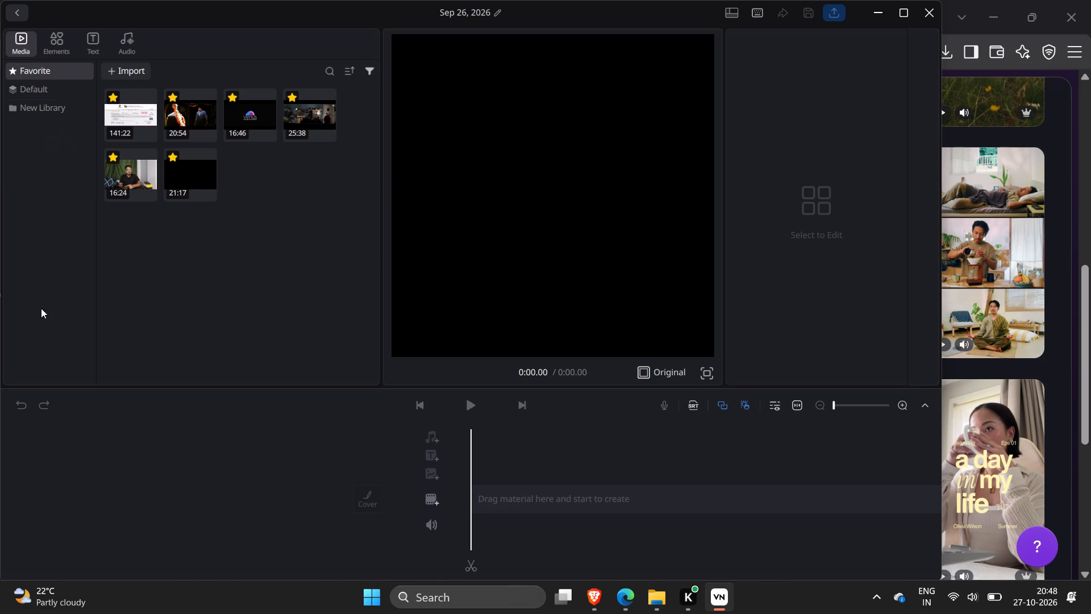
{"action": "left_click", "coordinate": [114, 69]}
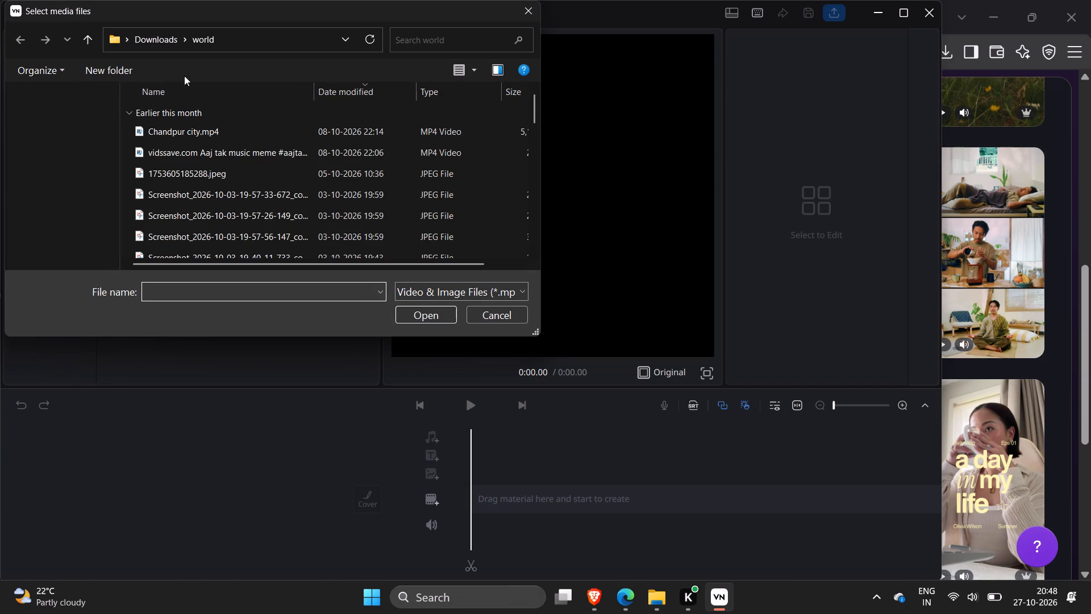
Dismiss the media file selection dialog without importing anything into the project.
{"action": "left_click", "coordinate": [786, 240]}
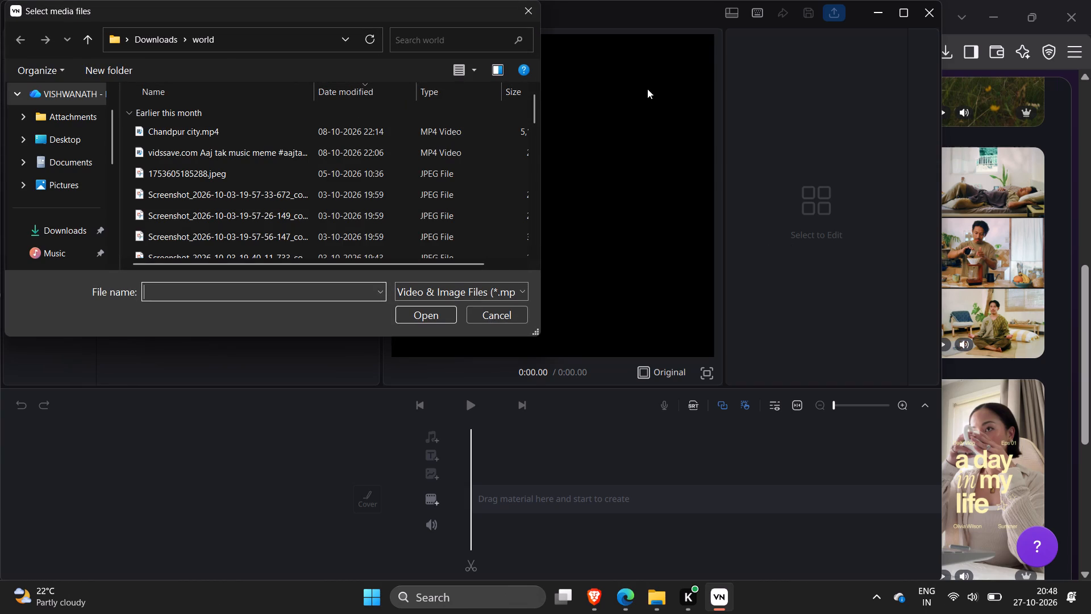
{"action": "left_click", "coordinate": [530, 10]}
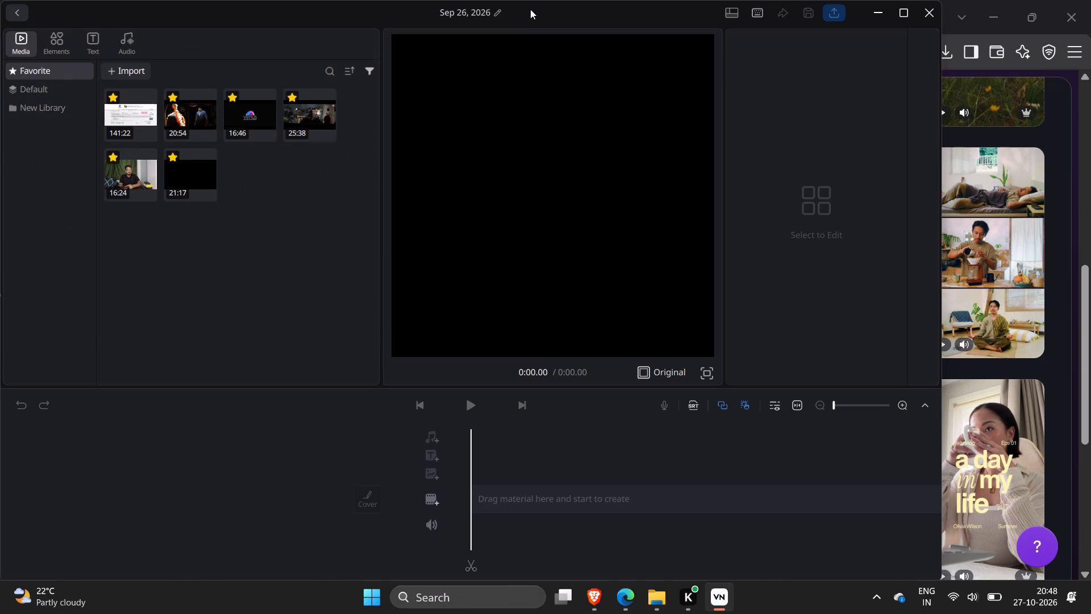
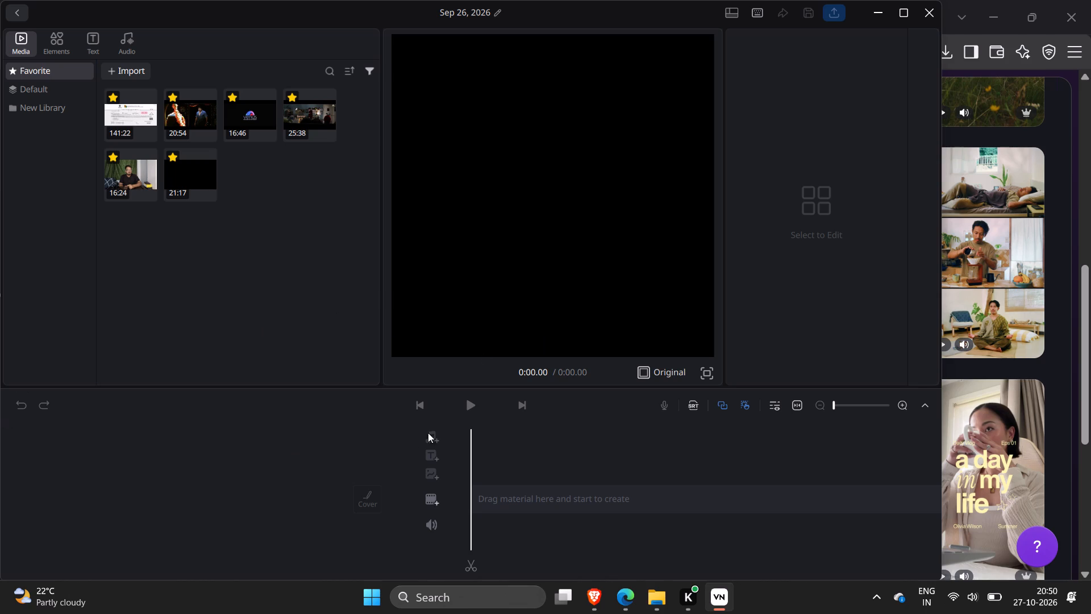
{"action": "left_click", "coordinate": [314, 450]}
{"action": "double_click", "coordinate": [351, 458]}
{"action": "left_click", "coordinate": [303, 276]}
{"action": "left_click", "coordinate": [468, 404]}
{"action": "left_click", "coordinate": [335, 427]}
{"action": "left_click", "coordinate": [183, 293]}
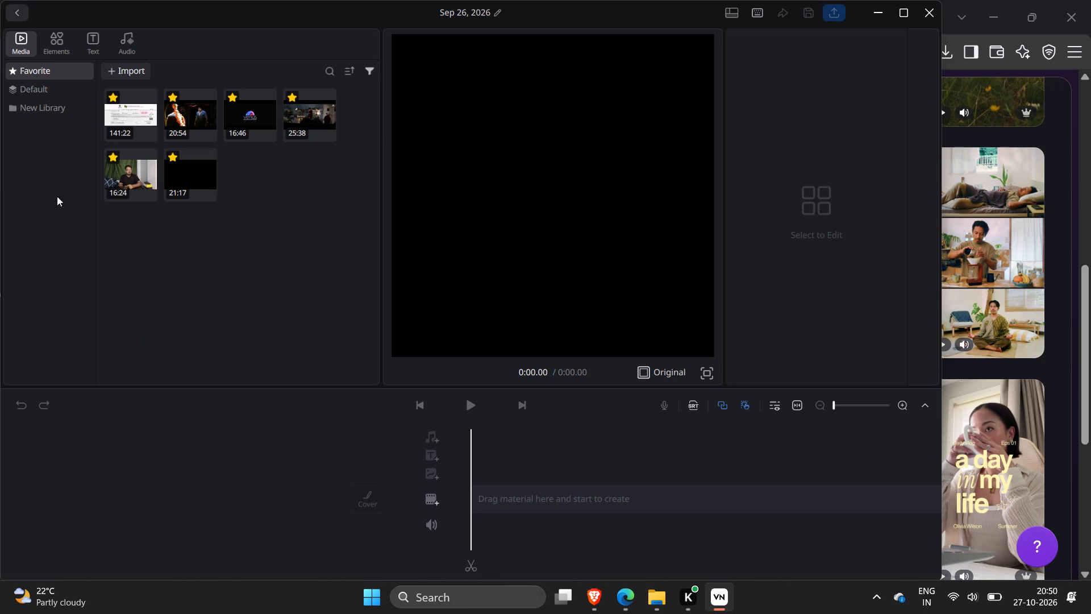
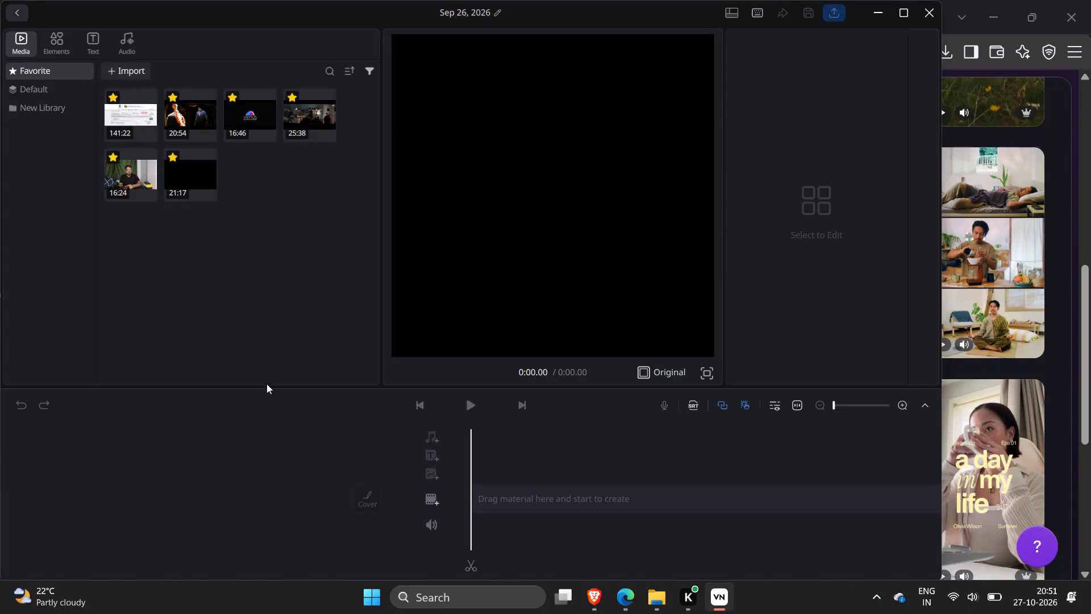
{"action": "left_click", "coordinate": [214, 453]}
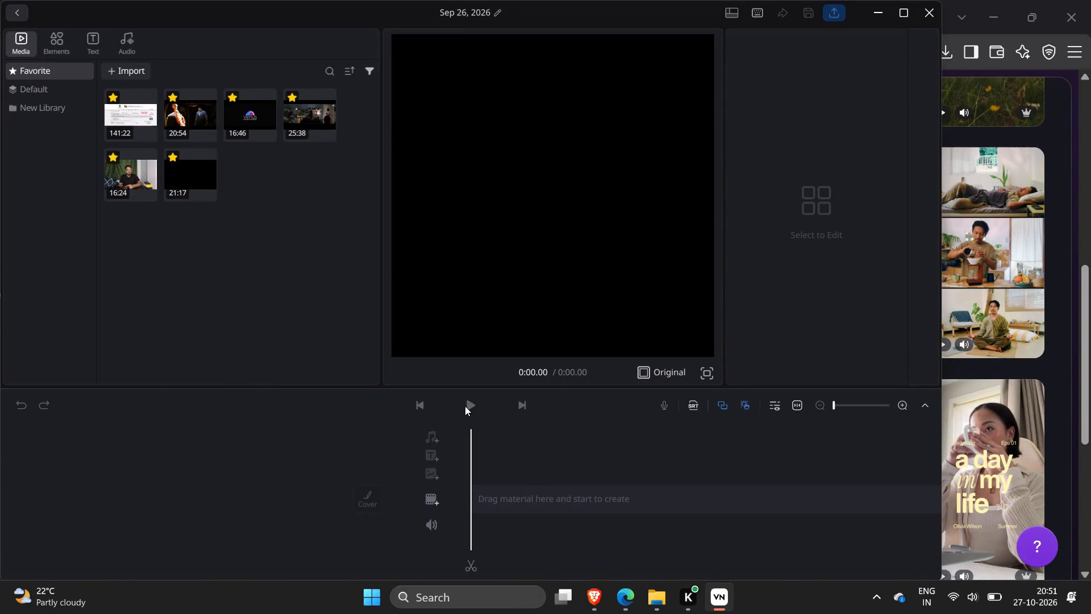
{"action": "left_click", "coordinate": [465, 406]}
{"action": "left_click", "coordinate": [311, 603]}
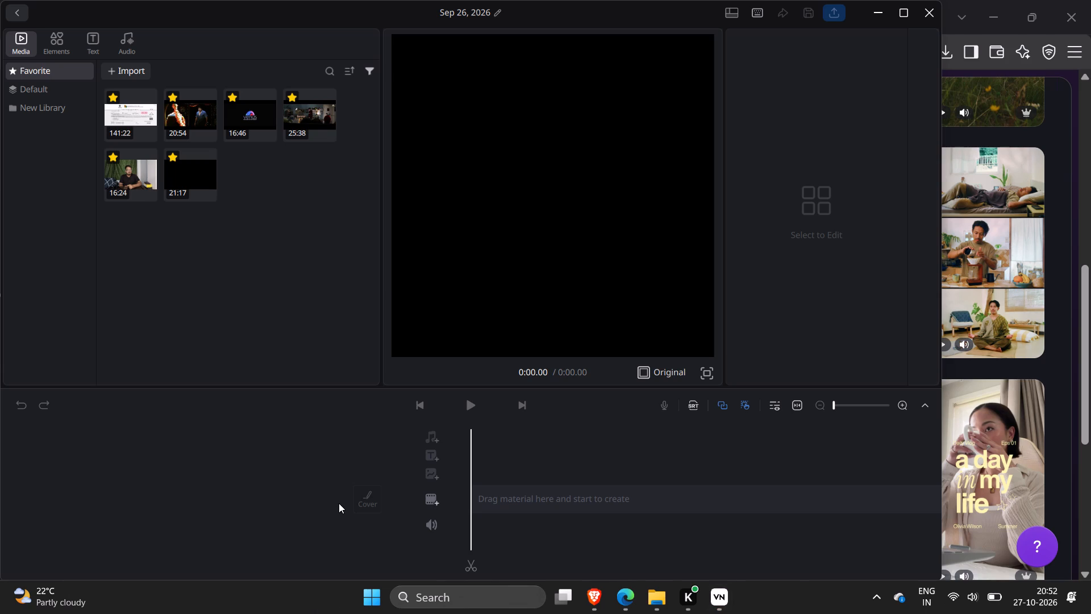
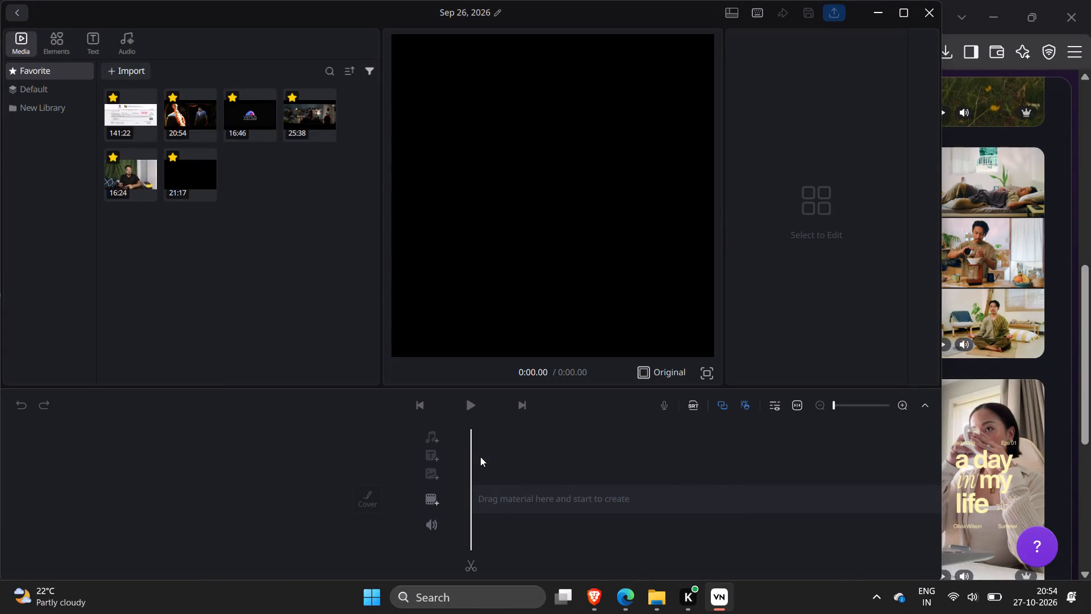
Import the audio file WhatsApp Audio 2026-10-27 at 8.43.16 PM.mpeg from the Downloads folder into the media library.
{"action": "left_click", "coordinate": [145, 69]}
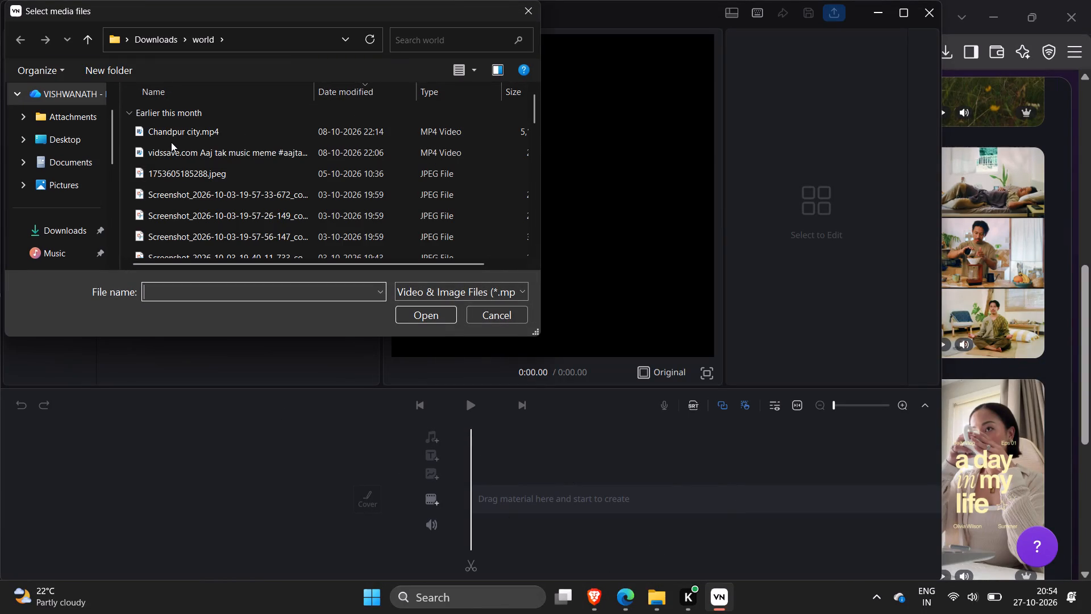
{"action": "left_click", "coordinate": [69, 227]}
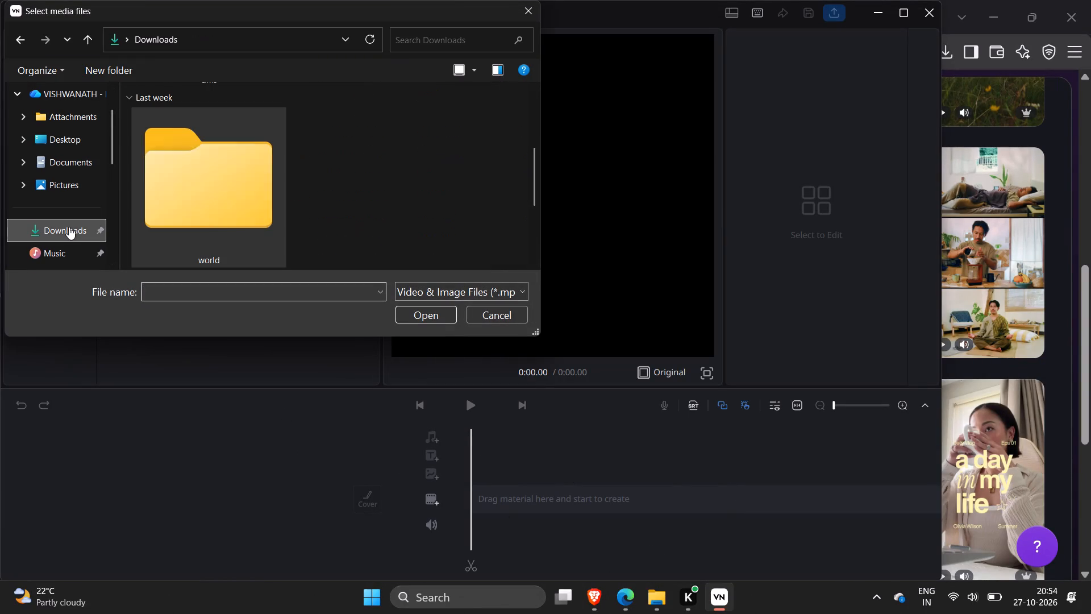
{"action": "scroll", "coordinate": [207, 167], "scroll_direction": "down", "scroll_amount": 5}
{"action": "scroll", "coordinate": [211, 184], "scroll_direction": "up", "scroll_amount": 4}
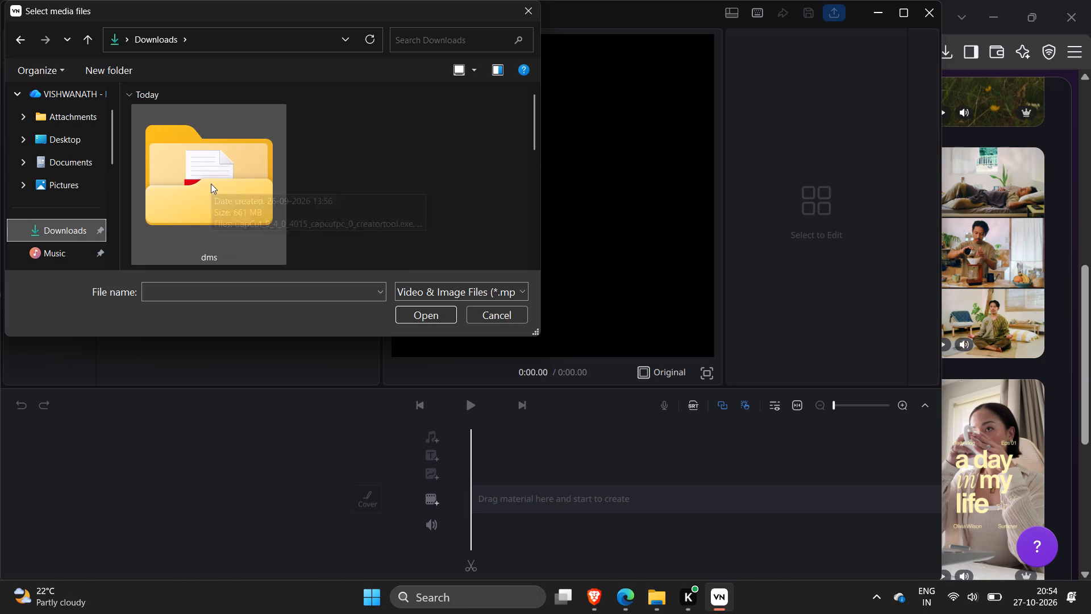
{"action": "scroll", "coordinate": [211, 184], "scroll_direction": "up", "scroll_amount": 4}
{"action": "scroll", "coordinate": [211, 184], "scroll_direction": "down", "scroll_amount": 6}
{"action": "left_click", "coordinate": [68, 147]}
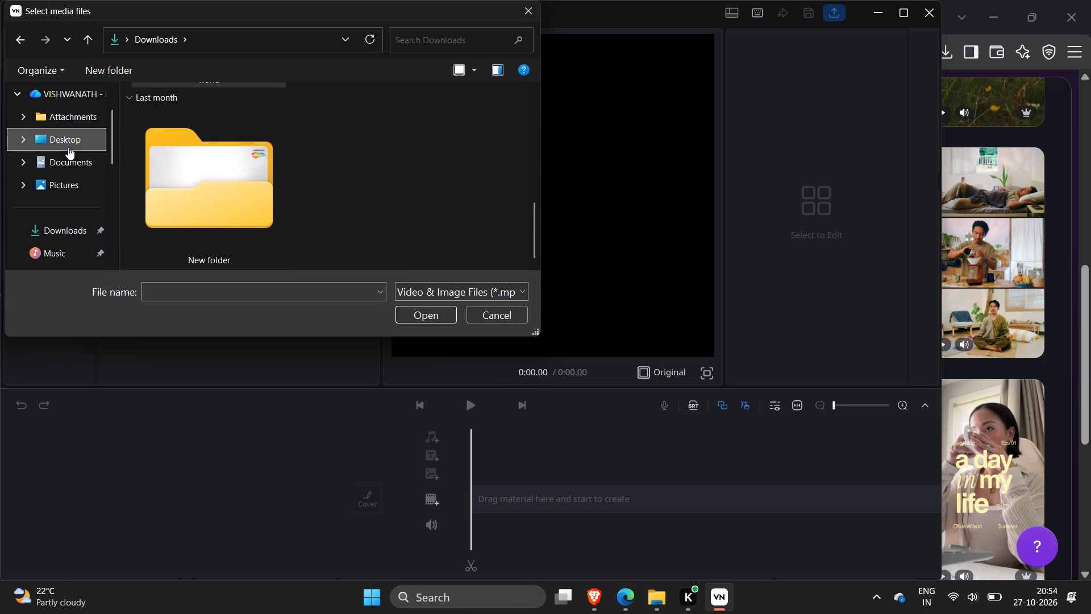
Import WhatsApp Audio 2026-10-27 at 8.43.16 PM.mpeg, the second listed file in the trinu folder inside Downloads > dms.
{"action": "left_click", "coordinate": [54, 235]}
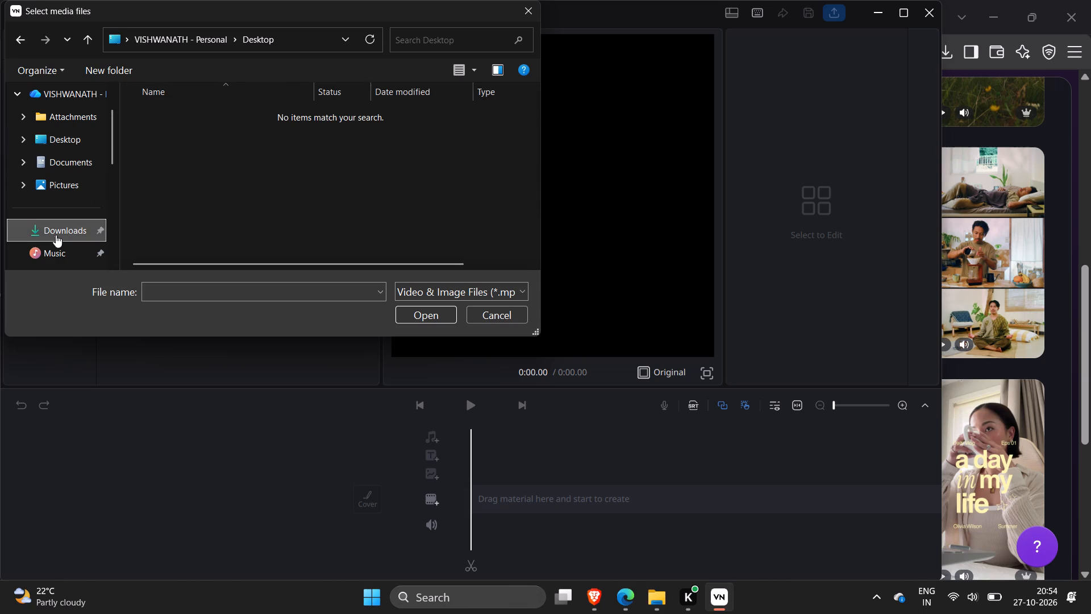
{"action": "scroll", "coordinate": [65, 229], "scroll_direction": "down", "scroll_amount": 5}
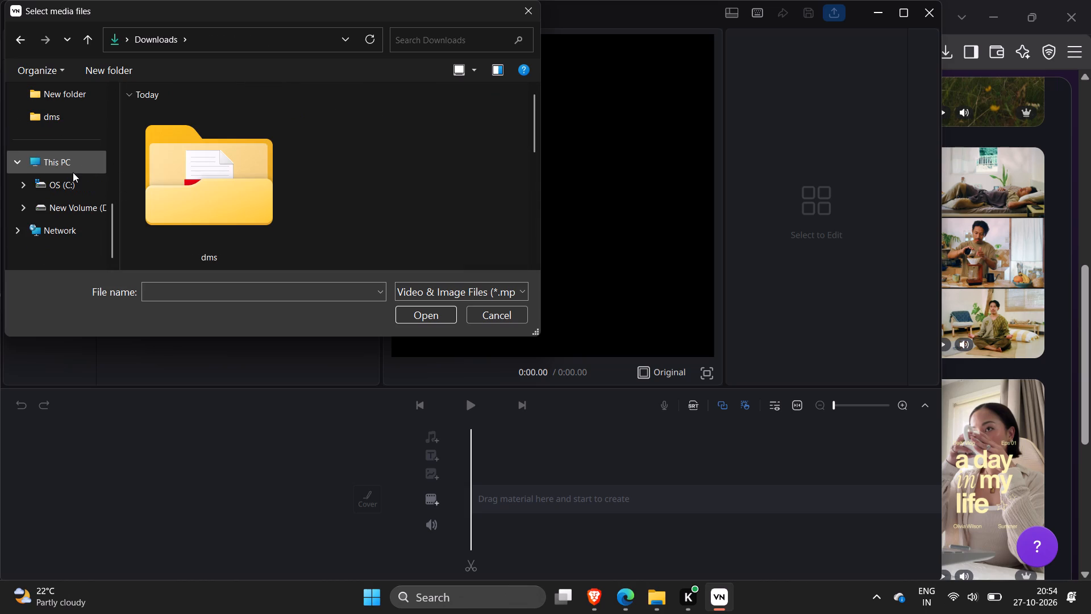
{"action": "scroll", "coordinate": [73, 172], "scroll_direction": "up", "scroll_amount": 5}
{"action": "scroll", "coordinate": [72, 213], "scroll_direction": "down", "scroll_amount": 2}
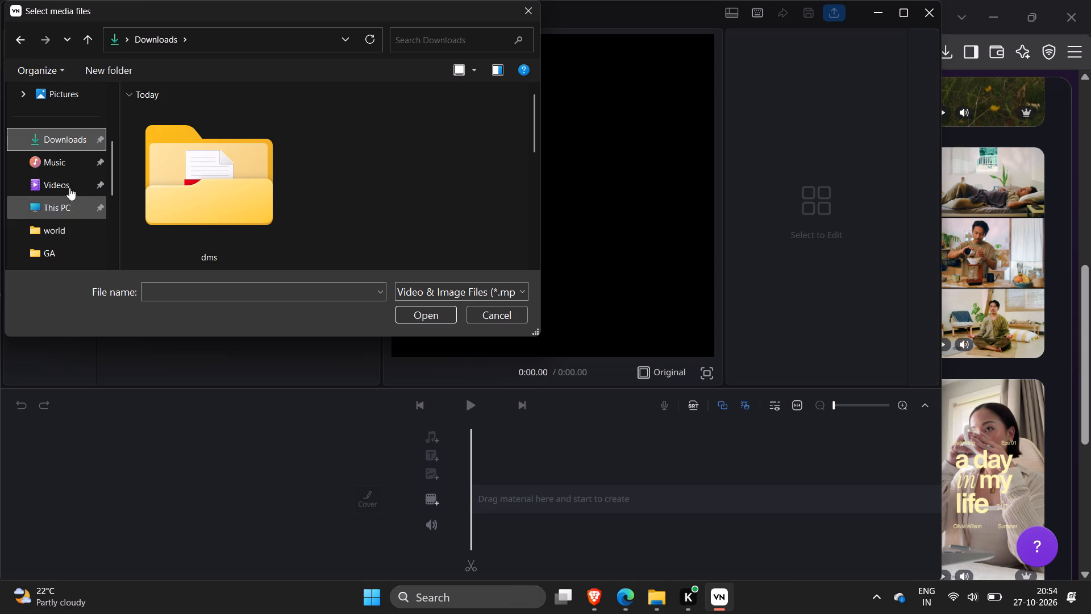
{"action": "left_click", "coordinate": [74, 144]}
{"action": "double_click", "coordinate": [169, 193]}
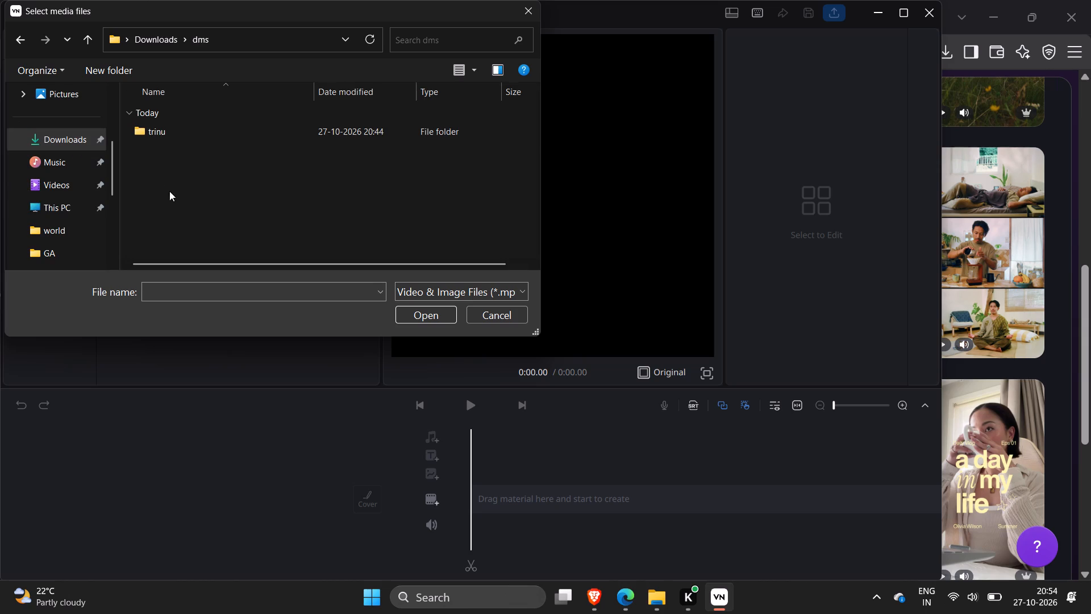
{"action": "double_click", "coordinate": [165, 132]}
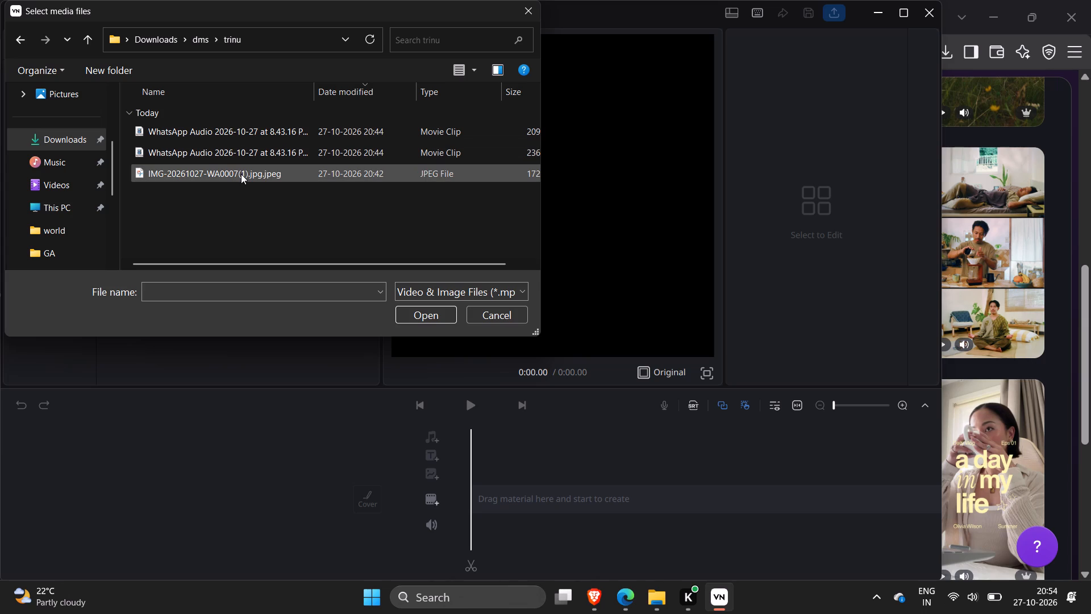
{"action": "left_click", "coordinate": [309, 146]}
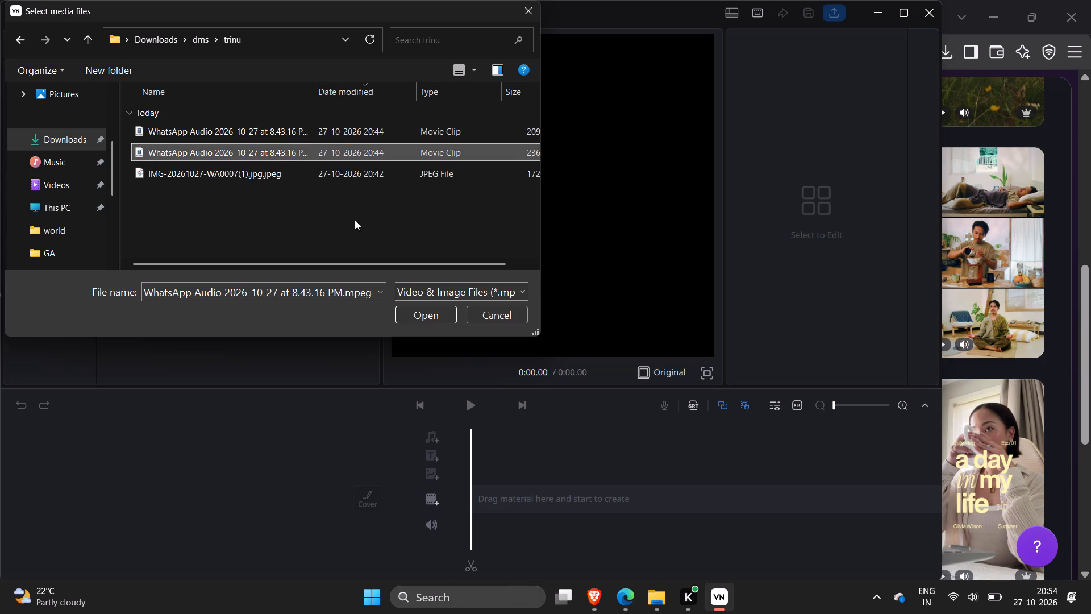
{"action": "left_click", "coordinate": [418, 313]}
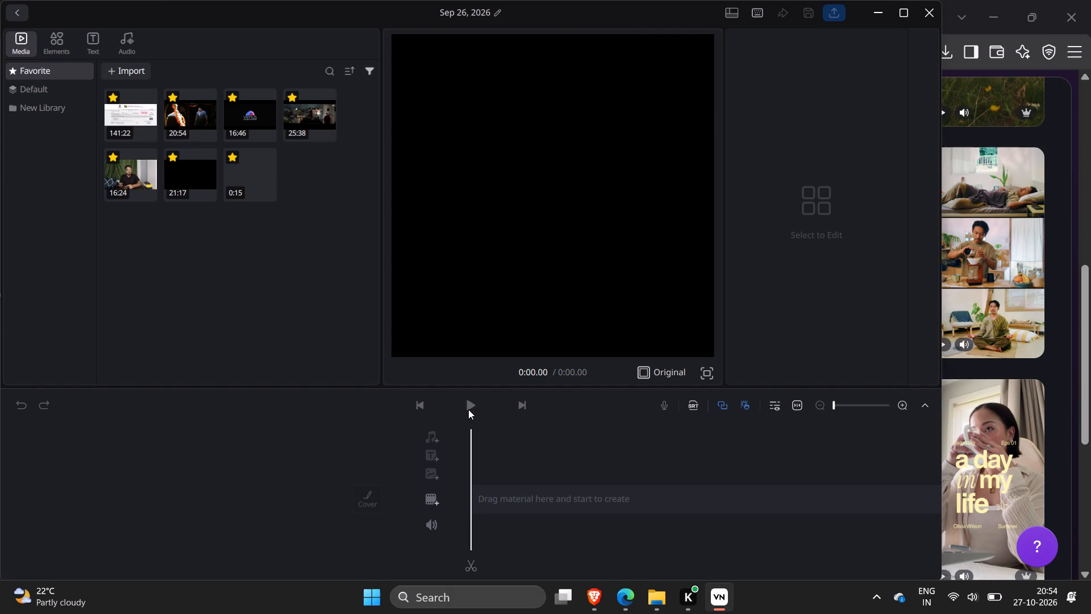
Check the favorites in the audio library for the imported audio.
{"action": "left_click", "coordinate": [122, 47]}
{"action": "left_click", "coordinate": [135, 39]}
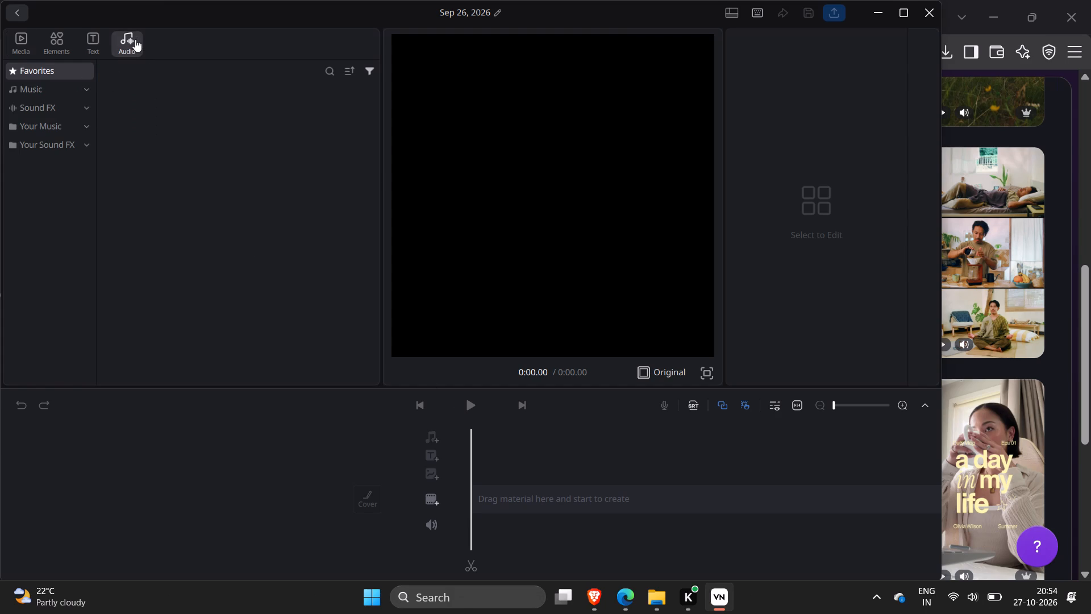
Select the imported 0:15 WhatsApp Audio clip among the favorite media.
{"action": "left_click", "coordinate": [15, 42]}
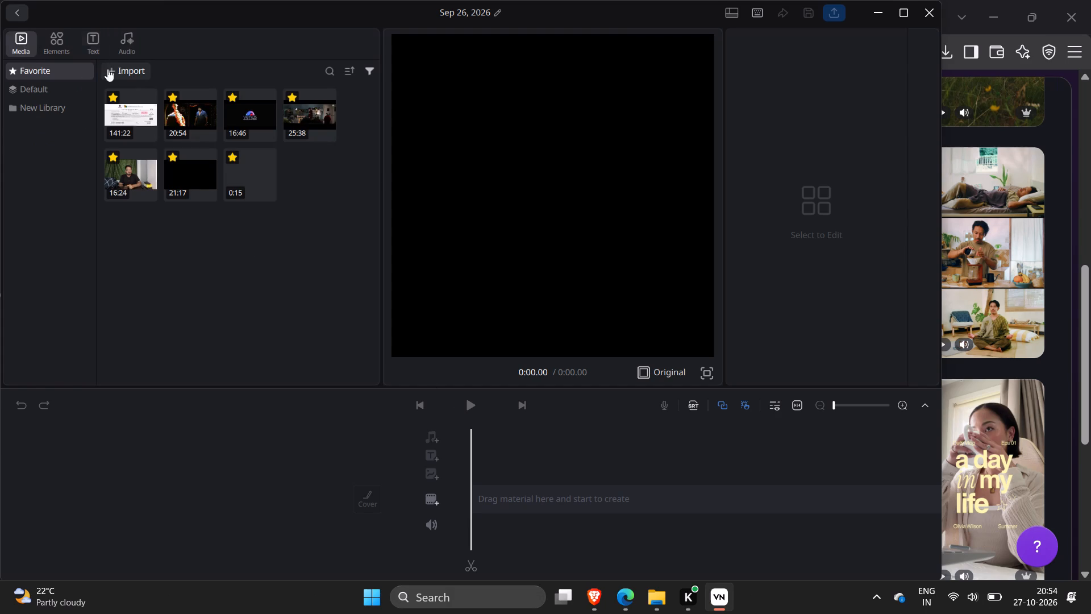
{"action": "left_click", "coordinate": [223, 190]}
{"action": "left_click", "coordinate": [234, 192]}
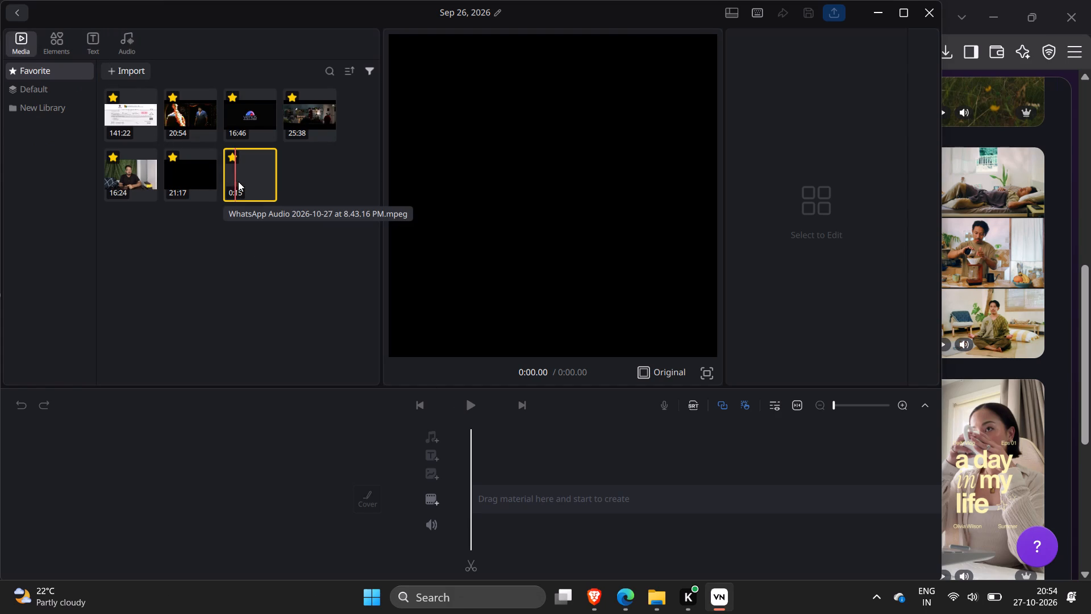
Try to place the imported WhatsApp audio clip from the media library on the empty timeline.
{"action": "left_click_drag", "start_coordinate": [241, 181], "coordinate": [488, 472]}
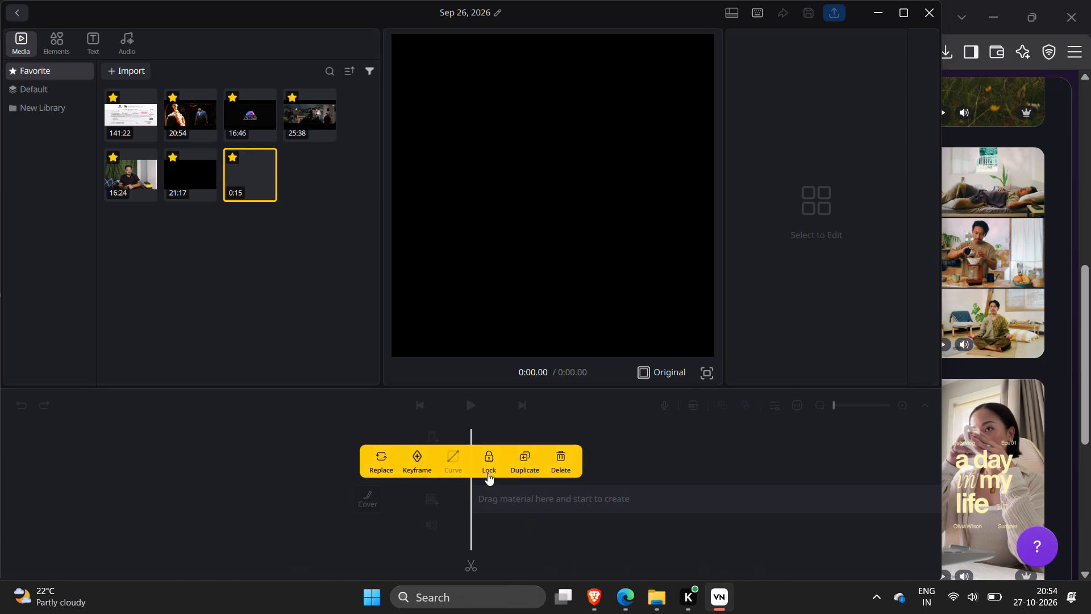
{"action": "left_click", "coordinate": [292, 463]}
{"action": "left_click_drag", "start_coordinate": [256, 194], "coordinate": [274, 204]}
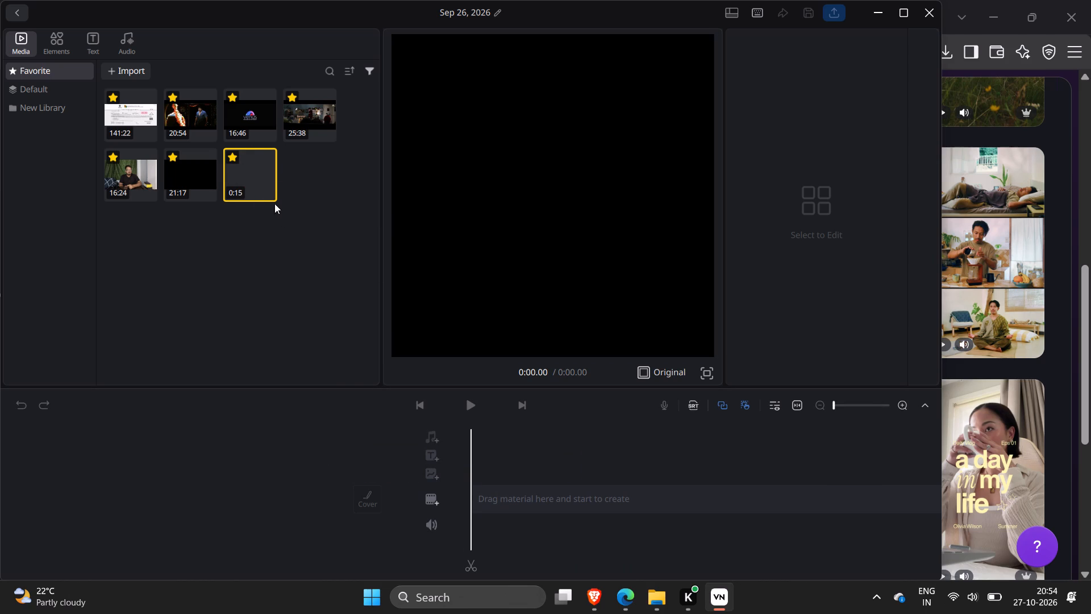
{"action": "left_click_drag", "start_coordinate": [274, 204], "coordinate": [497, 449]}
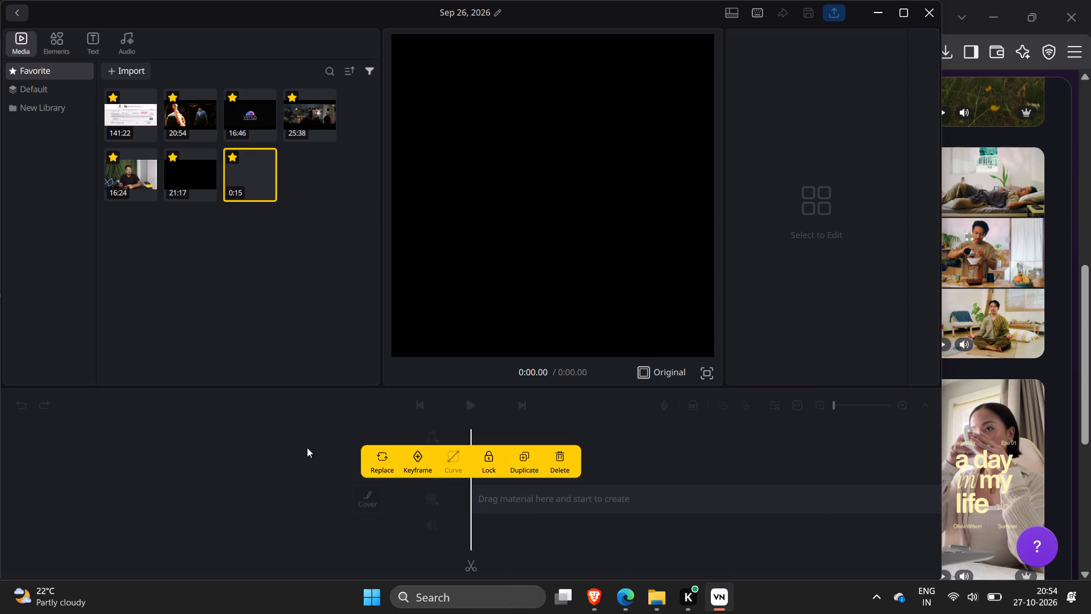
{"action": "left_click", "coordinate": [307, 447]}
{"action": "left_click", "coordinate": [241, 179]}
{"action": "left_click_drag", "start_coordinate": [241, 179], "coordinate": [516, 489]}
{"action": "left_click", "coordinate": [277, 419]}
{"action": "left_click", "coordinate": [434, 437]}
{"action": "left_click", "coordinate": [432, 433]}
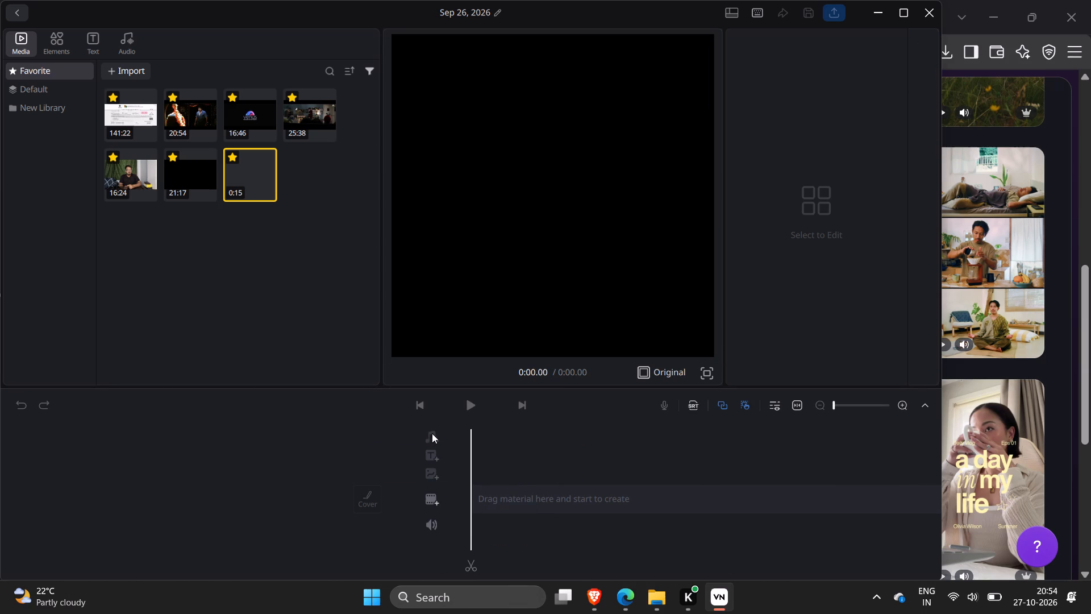
Look through the audio library's favorites and music categories for a way to use the imported audio.
{"action": "left_click", "coordinate": [119, 42]}
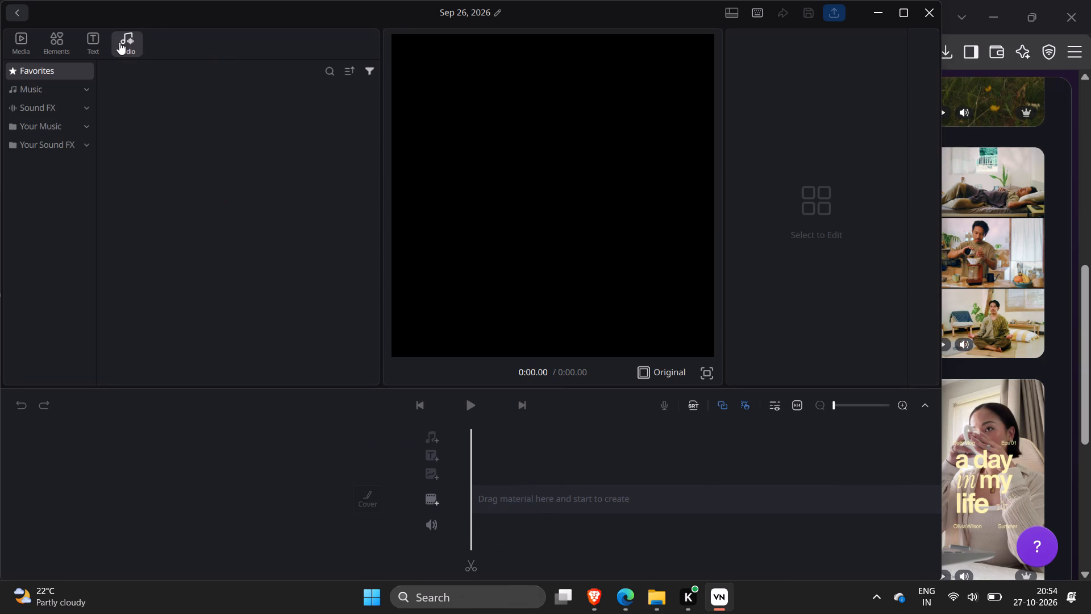
{"action": "left_click", "coordinate": [39, 97]}
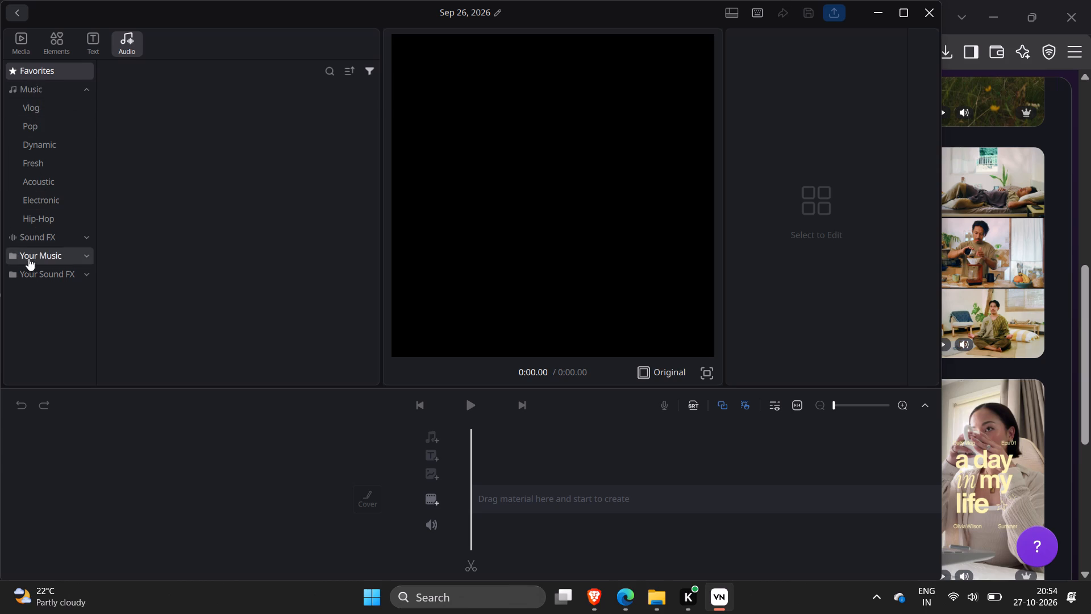
{"action": "left_click", "coordinate": [34, 320]}
{"action": "left_click", "coordinate": [72, 84]}
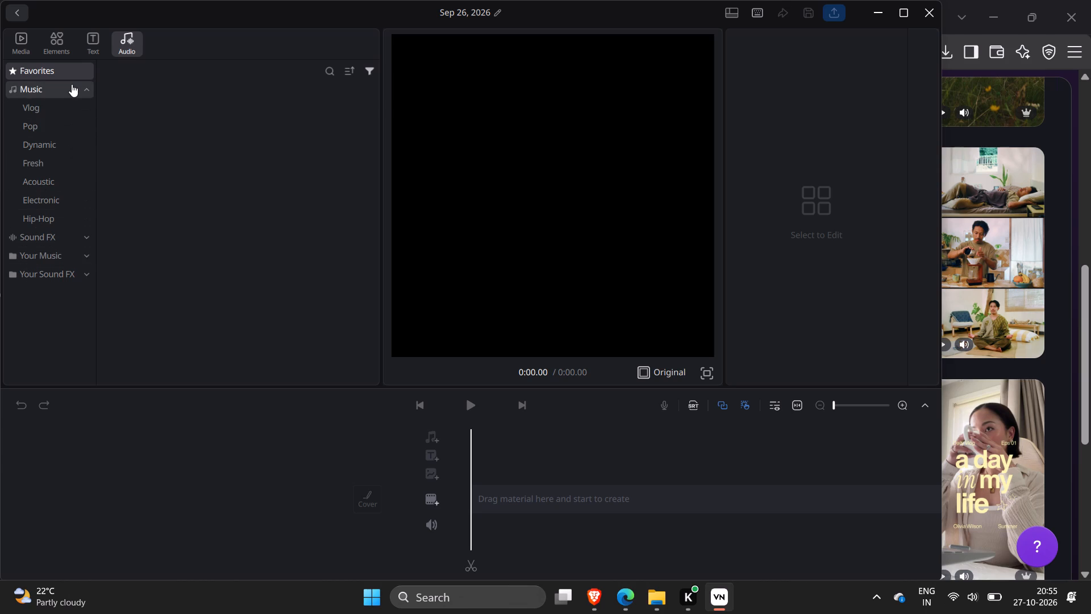
{"action": "left_click", "coordinate": [130, 47]}
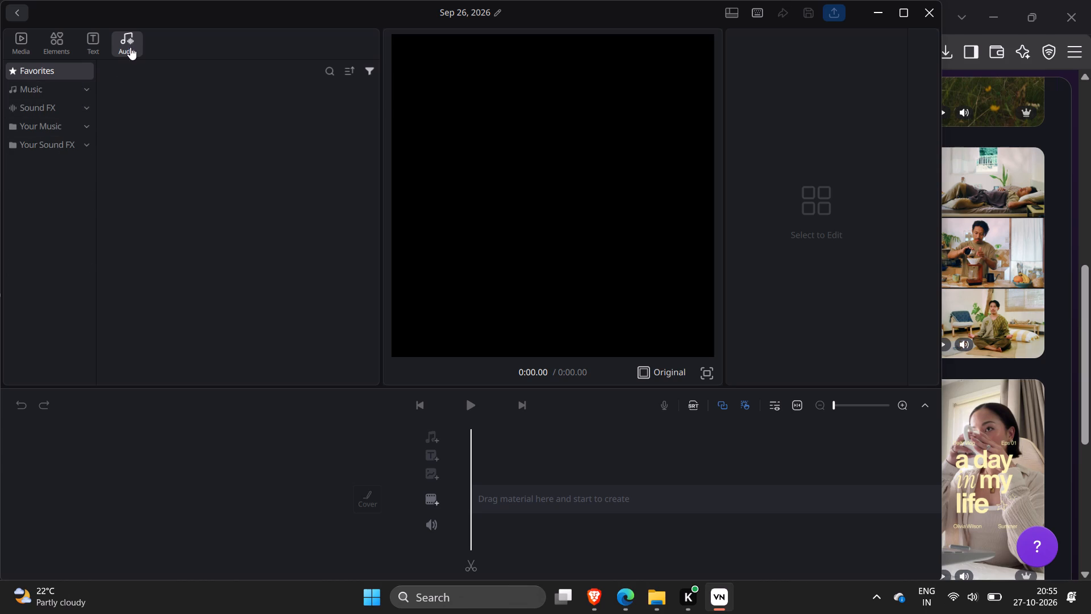
{"action": "left_click", "coordinate": [349, 73]}
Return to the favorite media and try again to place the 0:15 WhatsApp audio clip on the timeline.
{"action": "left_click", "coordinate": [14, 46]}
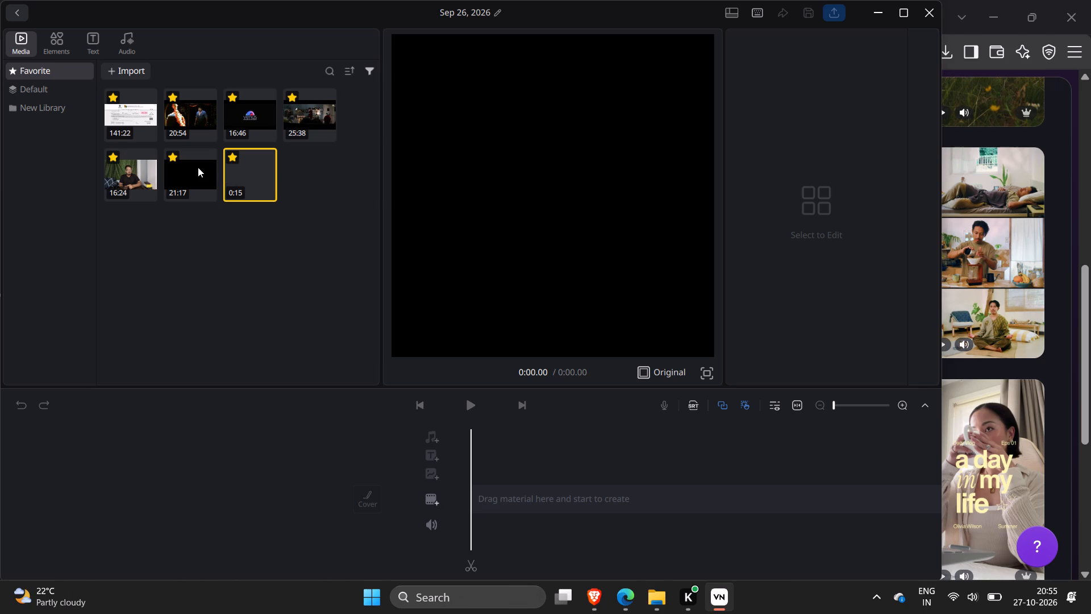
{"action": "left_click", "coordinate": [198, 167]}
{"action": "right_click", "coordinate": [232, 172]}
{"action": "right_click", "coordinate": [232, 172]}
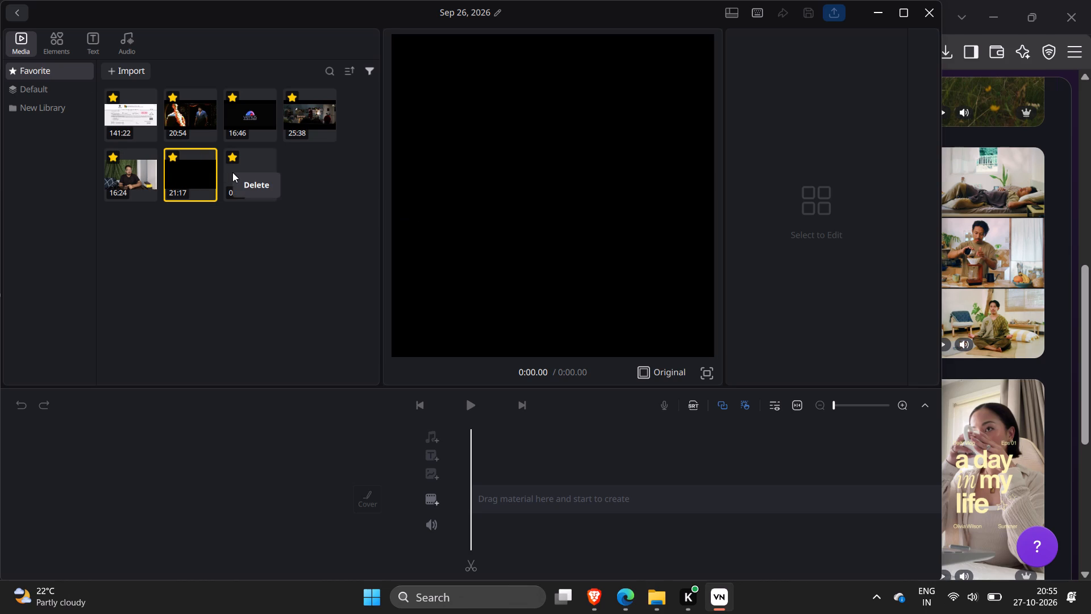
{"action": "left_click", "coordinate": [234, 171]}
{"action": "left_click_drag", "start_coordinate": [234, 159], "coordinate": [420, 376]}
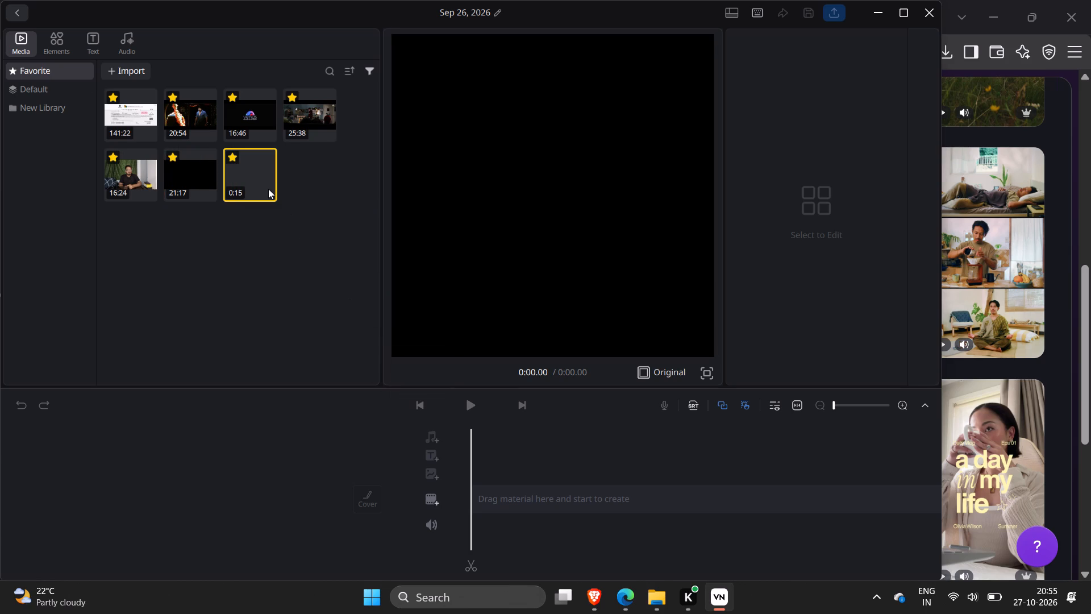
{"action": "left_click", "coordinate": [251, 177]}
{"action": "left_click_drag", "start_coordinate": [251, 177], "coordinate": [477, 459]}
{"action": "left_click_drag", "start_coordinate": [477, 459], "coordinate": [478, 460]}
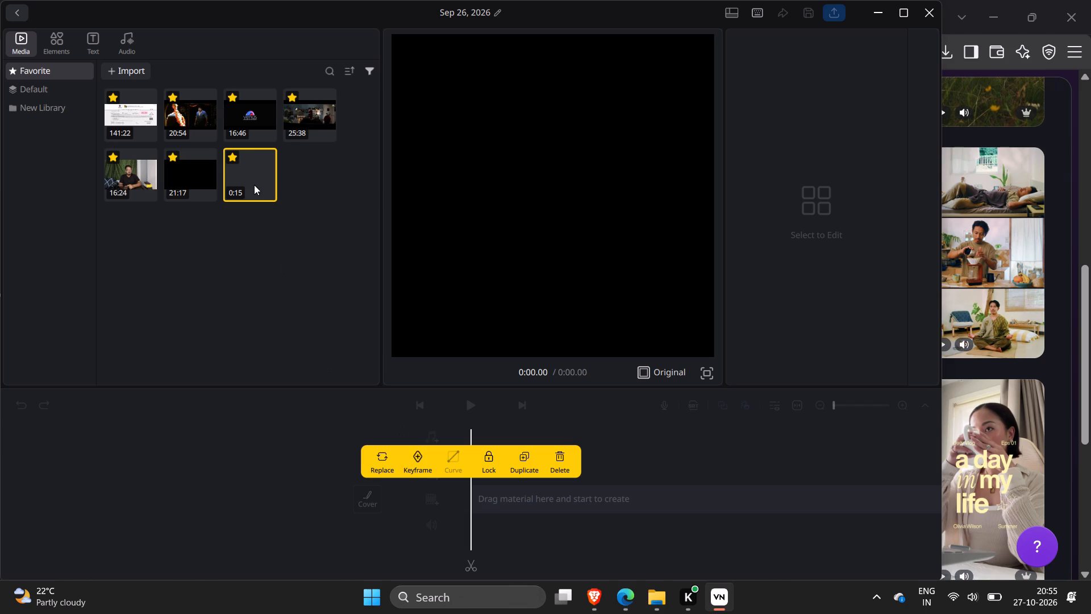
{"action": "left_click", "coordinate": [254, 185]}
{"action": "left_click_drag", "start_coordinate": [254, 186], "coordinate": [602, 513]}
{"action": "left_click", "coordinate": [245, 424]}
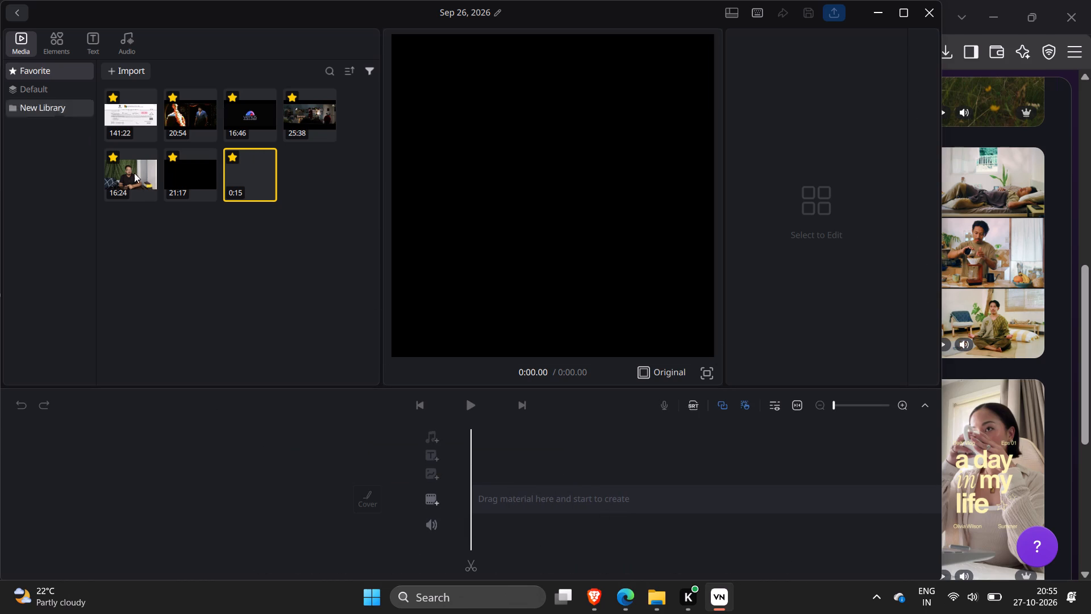
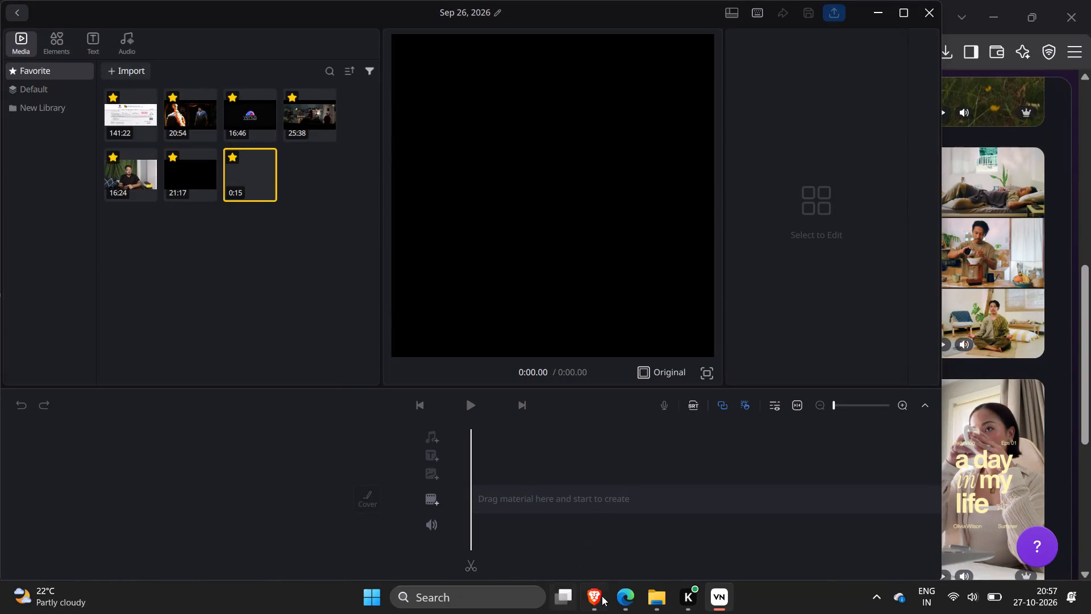
Switch to the Brave browser and bring up the Copy_of_MATRIX.ipynb Colab notebook.
{"action": "left_click", "coordinate": [585, 595]}
{"action": "left_click", "coordinate": [128, 0]}
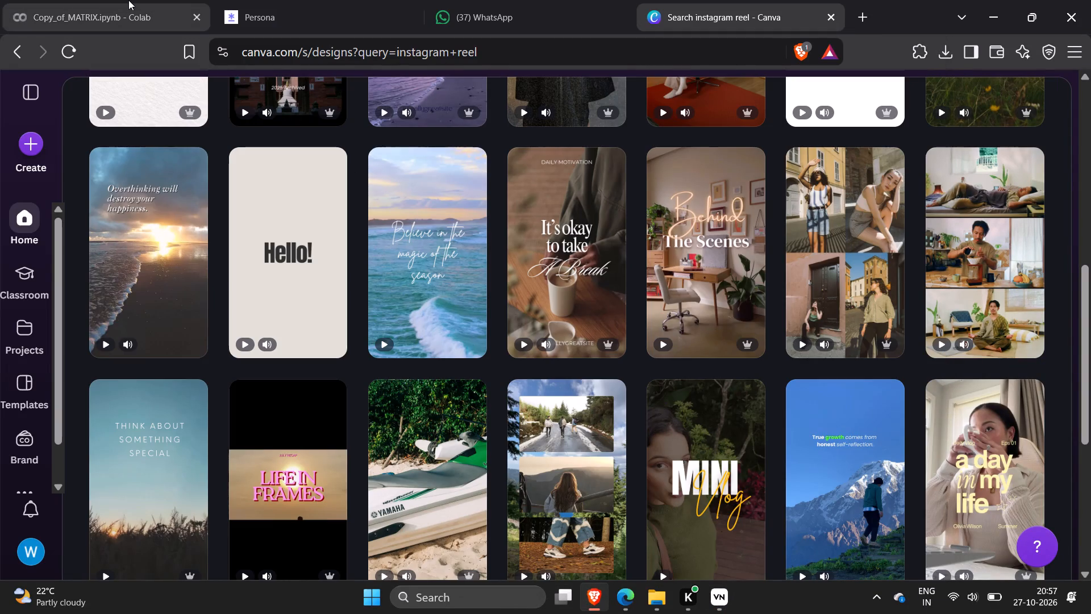
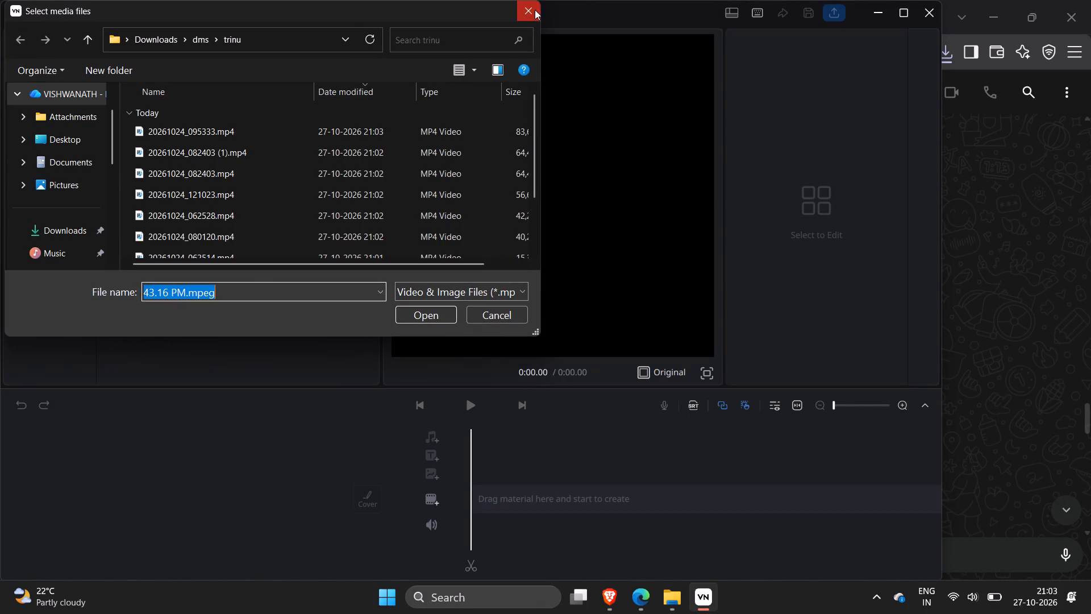
Start a Windows search from the desktop with the letter "k".
{"action": "left_click", "coordinate": [482, 598]}
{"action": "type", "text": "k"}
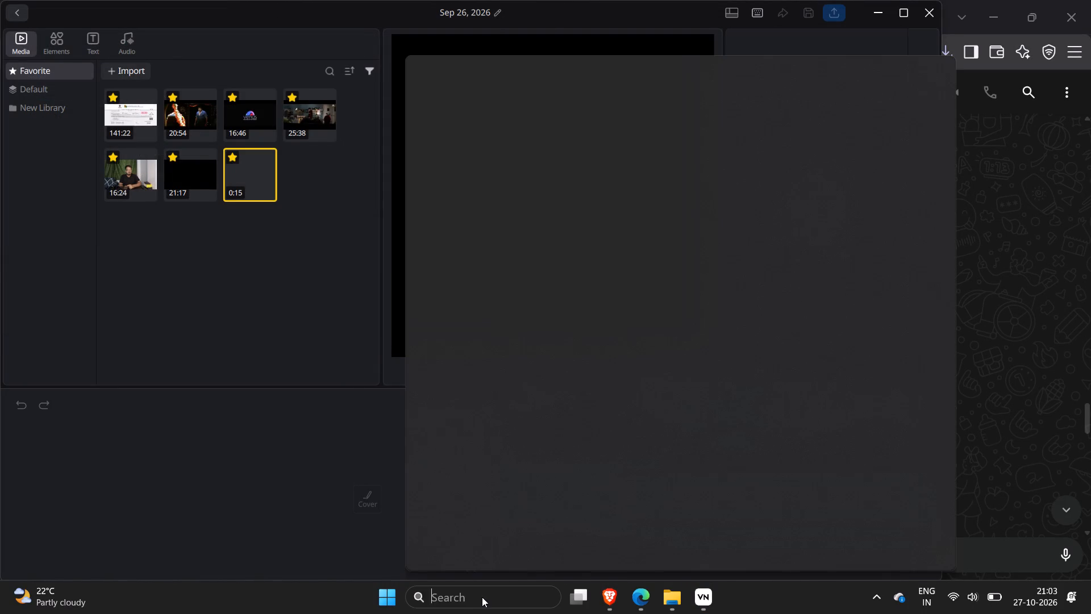
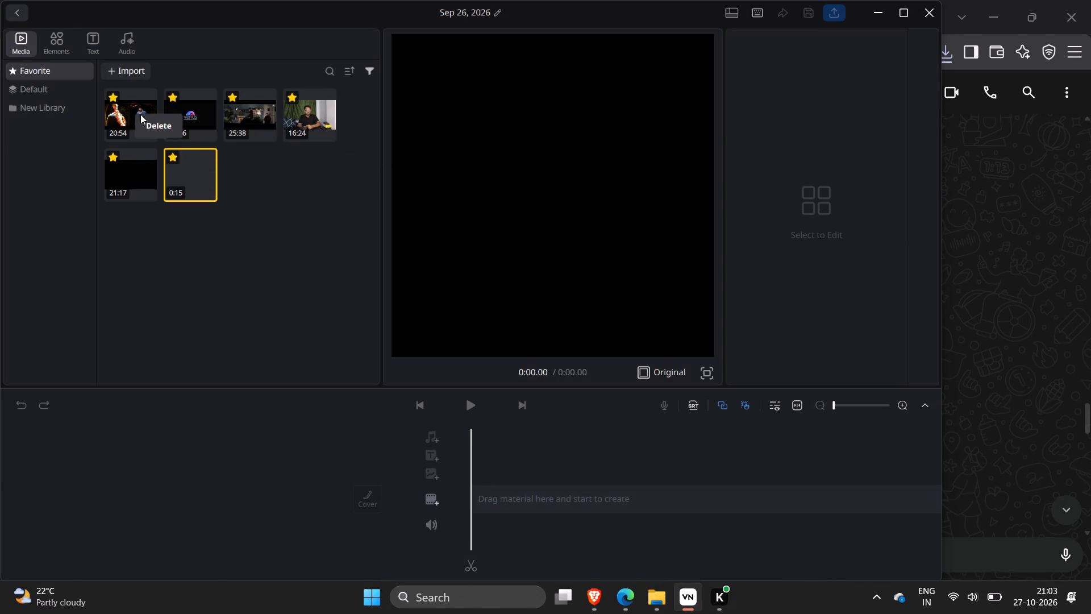
Delete the 16:46 and 20:54 video clips from the favorite media.
{"action": "left_click", "coordinate": [163, 116]}
{"action": "right_click", "coordinate": [163, 123]}
{"action": "right_click", "coordinate": [178, 114]}
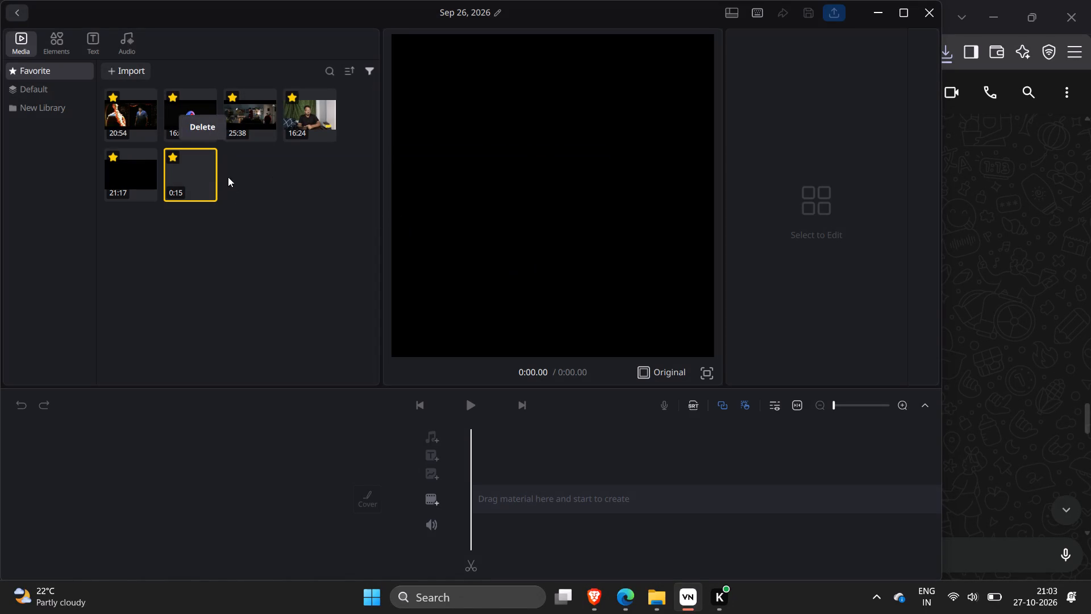
{"action": "left_click", "coordinate": [212, 120]}
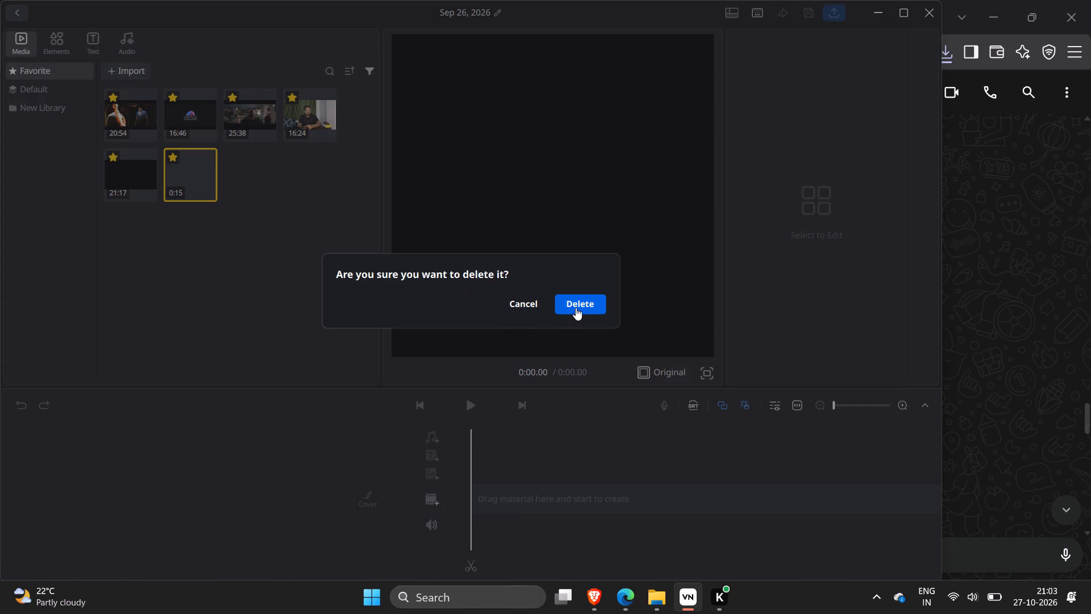
{"action": "left_click", "coordinate": [576, 306]}
{"action": "right_click", "coordinate": [132, 118]}
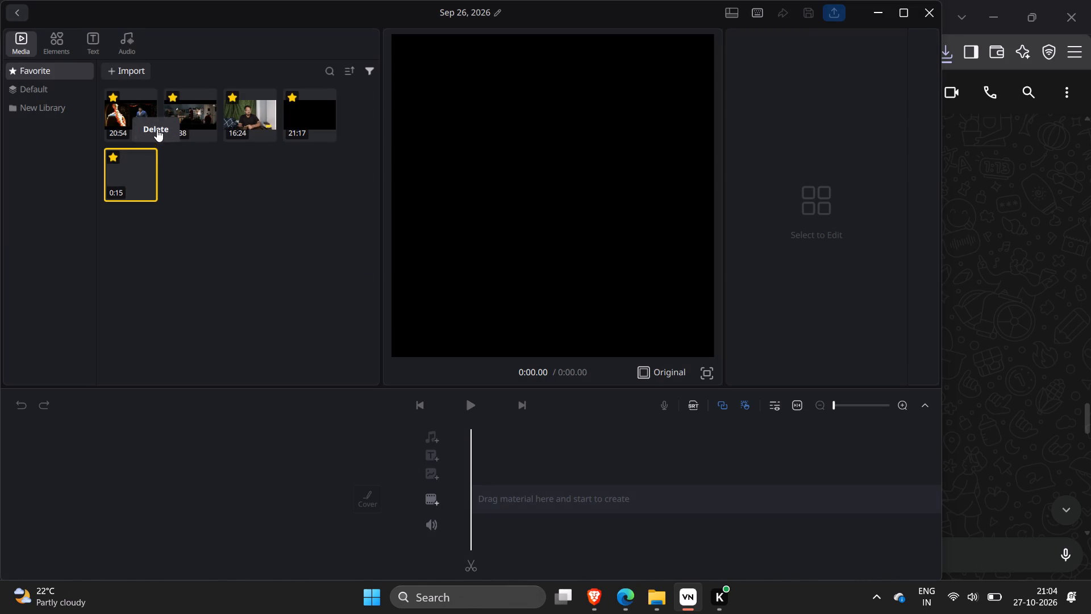
{"action": "left_click", "coordinate": [156, 125]}
{"action": "left_click", "coordinate": [587, 302]}
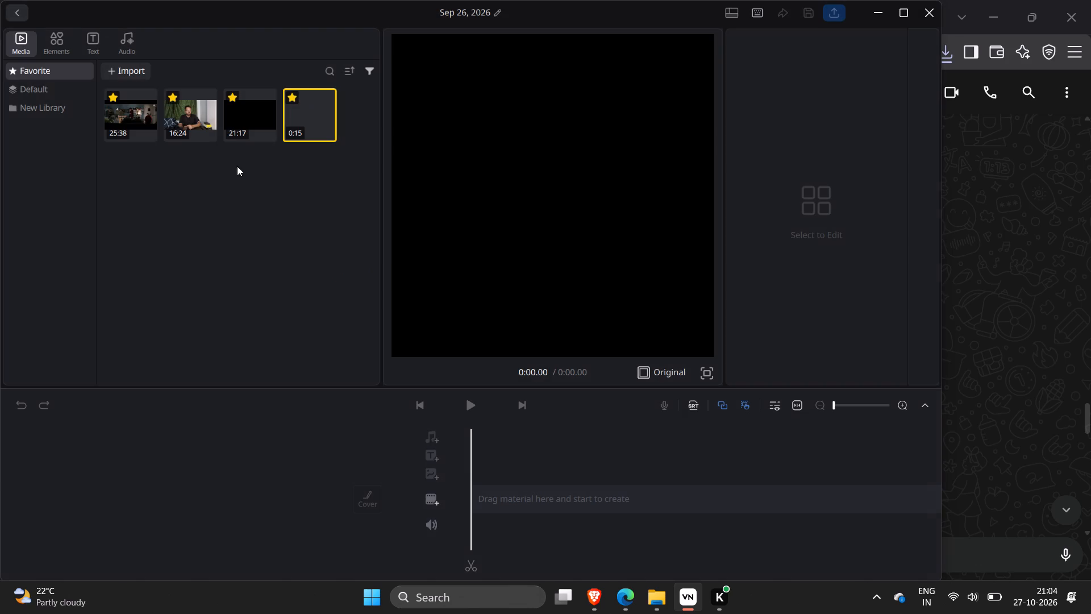
Delete the 25:38, 16:24 and 21:17 clips from the favorite media, keeping only the 0:15 audio clip.
{"action": "right_click", "coordinate": [118, 107]}
{"action": "left_click", "coordinate": [155, 117]}
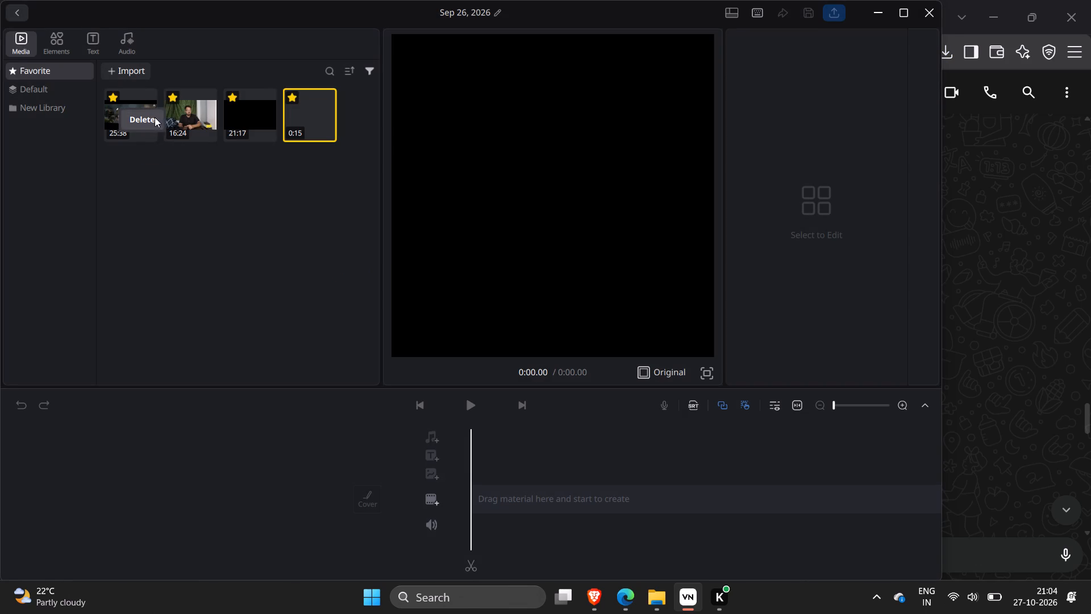
{"action": "left_click", "coordinate": [573, 301]}
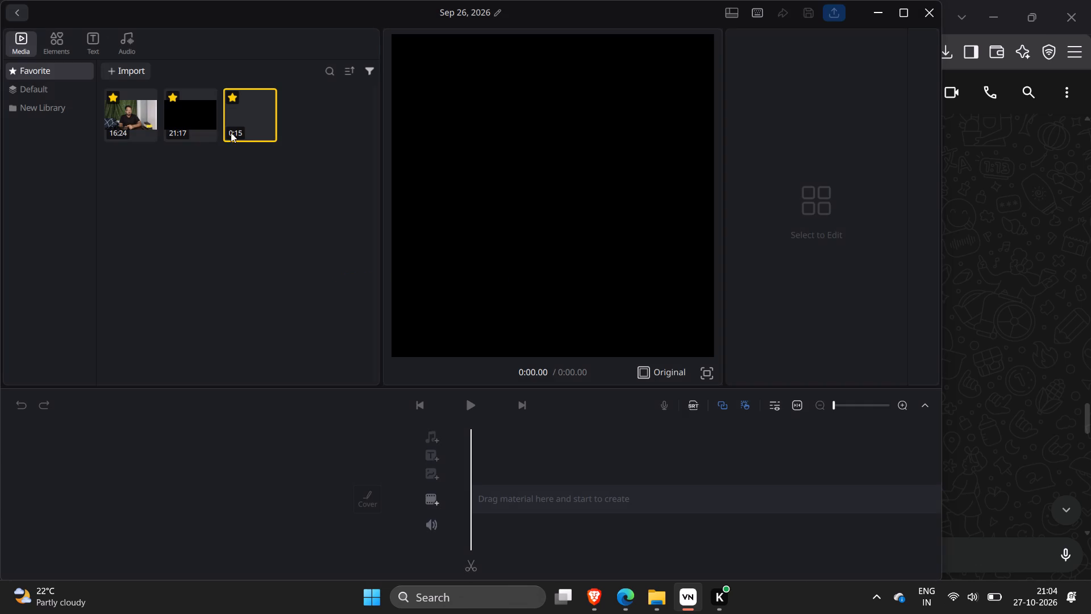
{"action": "right_click", "coordinate": [148, 111]}
{"action": "left_click", "coordinate": [180, 121]}
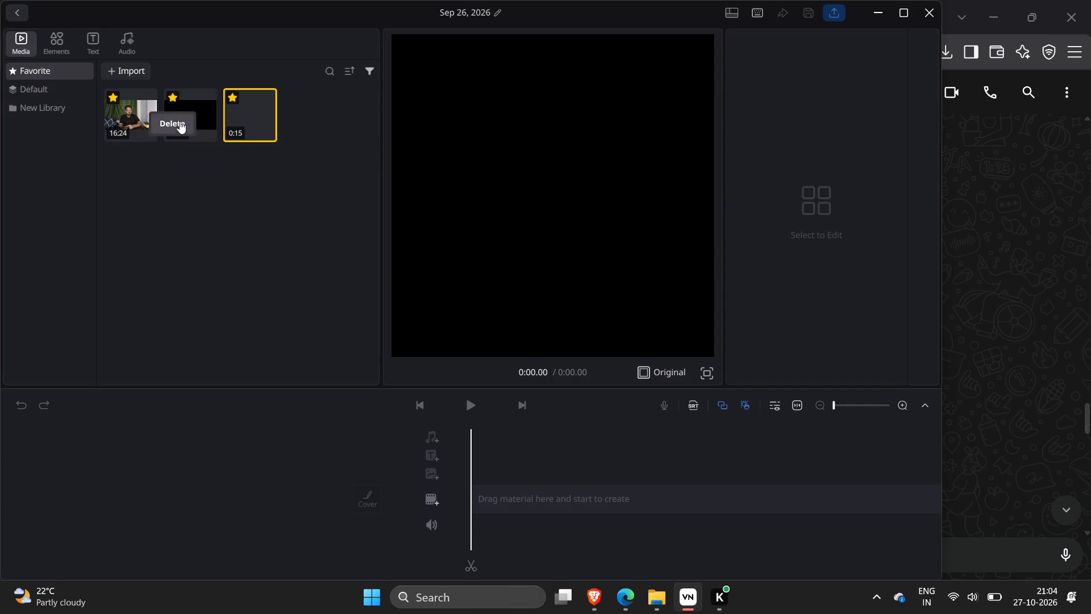
{"action": "left_click", "coordinate": [580, 294]}
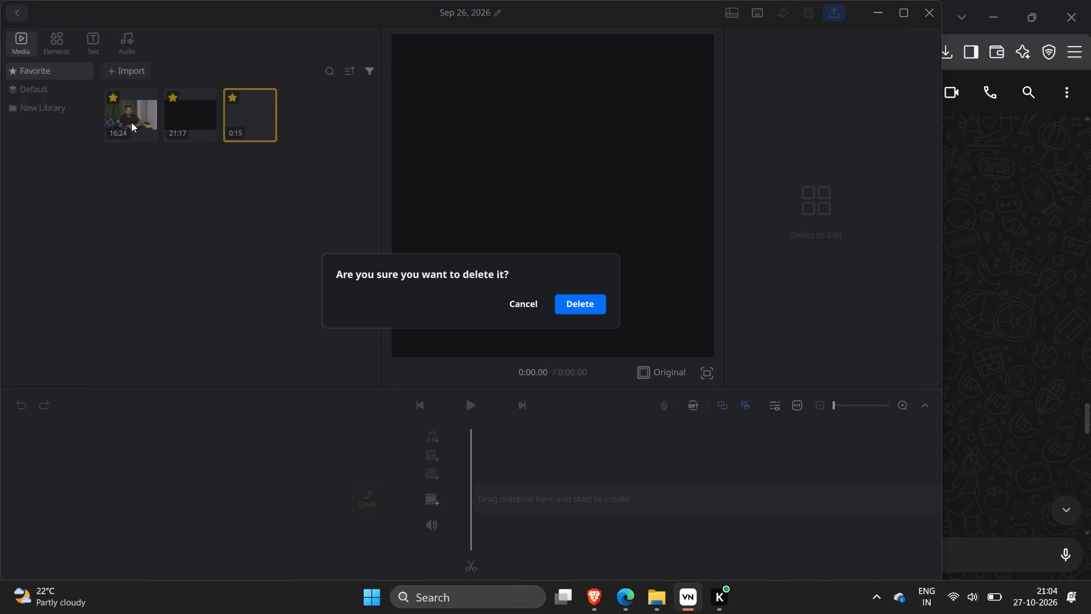
{"action": "left_click", "coordinate": [574, 312]}
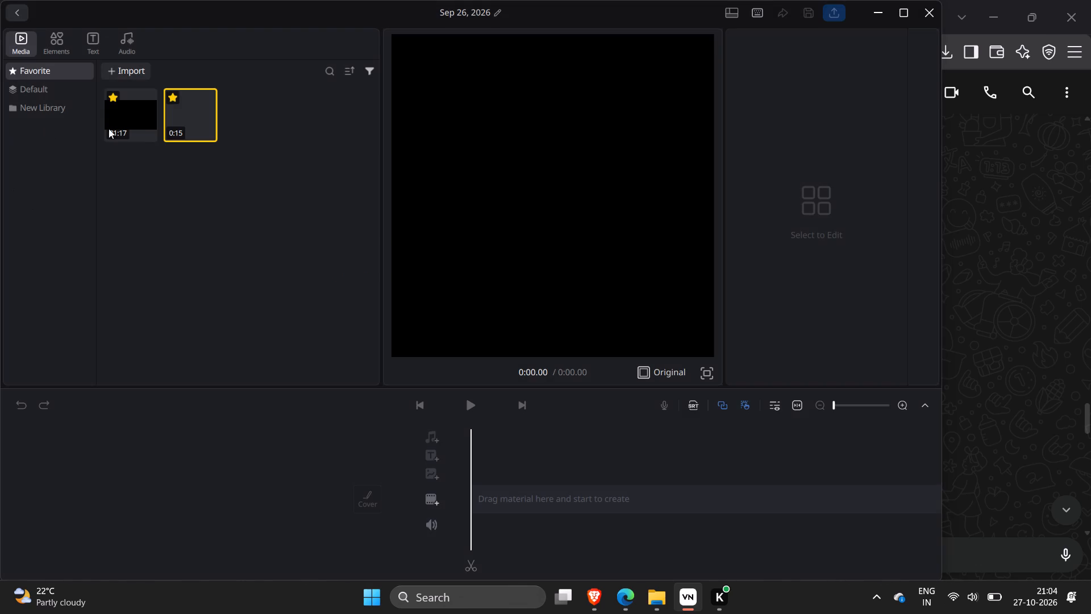
{"action": "right_click", "coordinate": [126, 114]}
{"action": "left_click", "coordinate": [149, 129]}
{"action": "scroll", "coordinate": [149, 129], "scroll_direction": "up", "scroll_amount": 1}
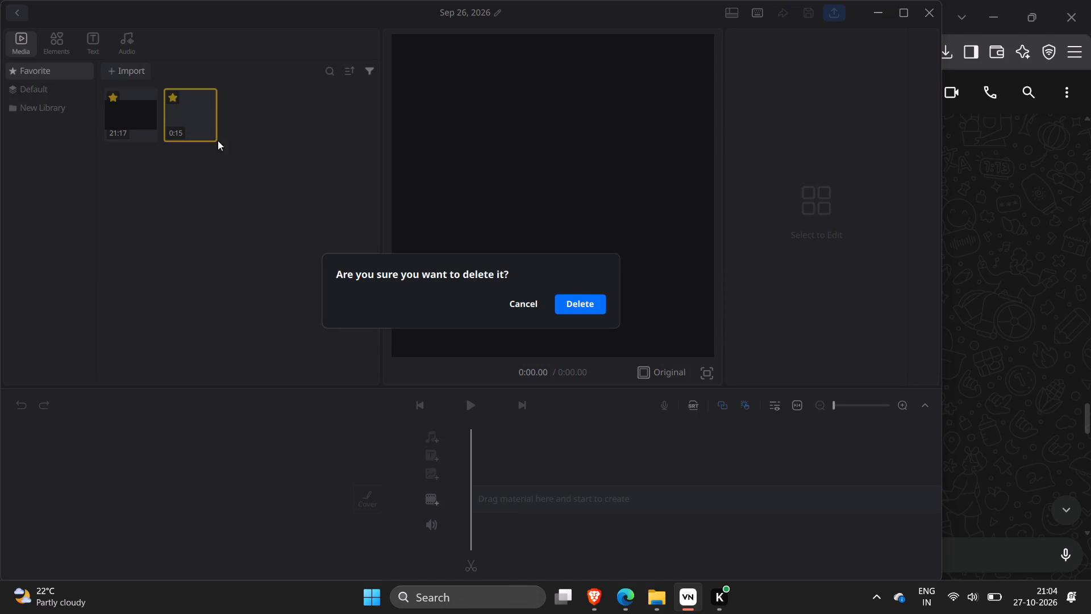
{"action": "left_click", "coordinate": [575, 301]}
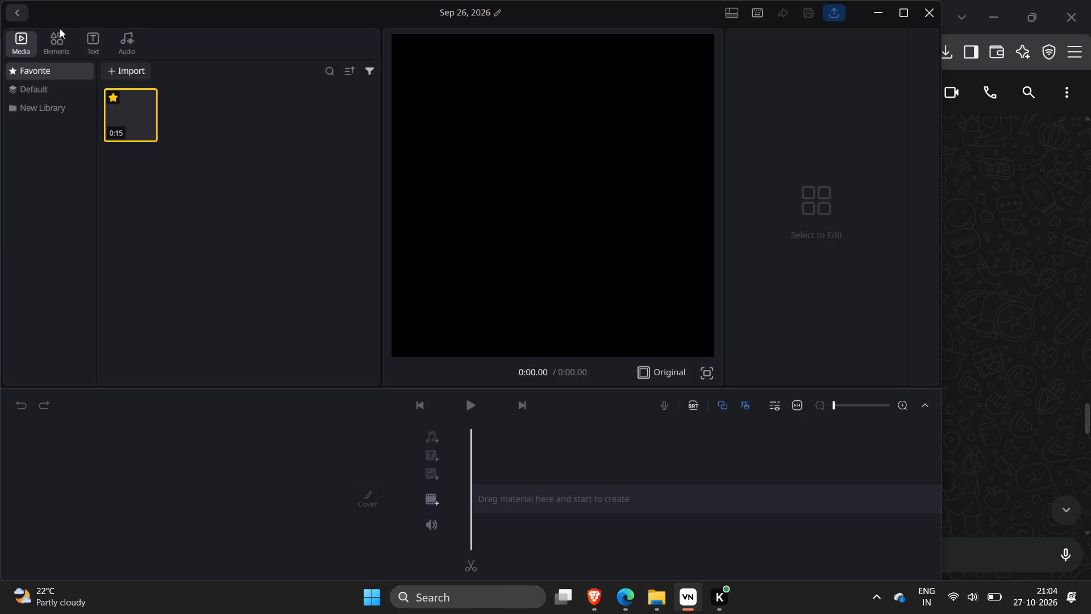
Start a media import and select the video 20261024_080120.mp4 in the Downloads > dms > trinu folder.
{"action": "left_click", "coordinate": [130, 69]}
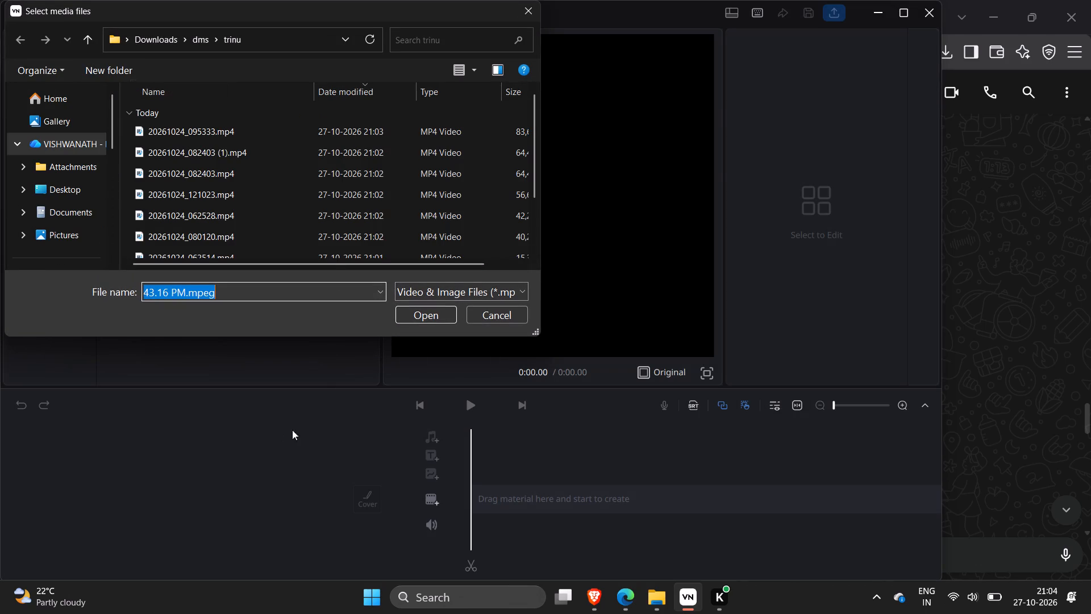
{"action": "left_click", "coordinate": [338, 238]}
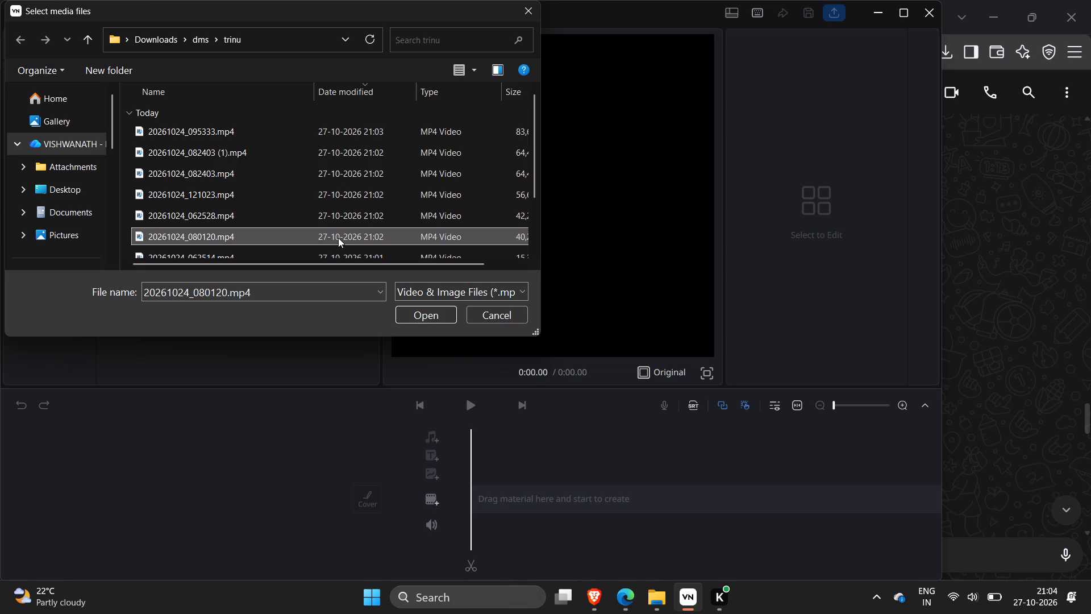
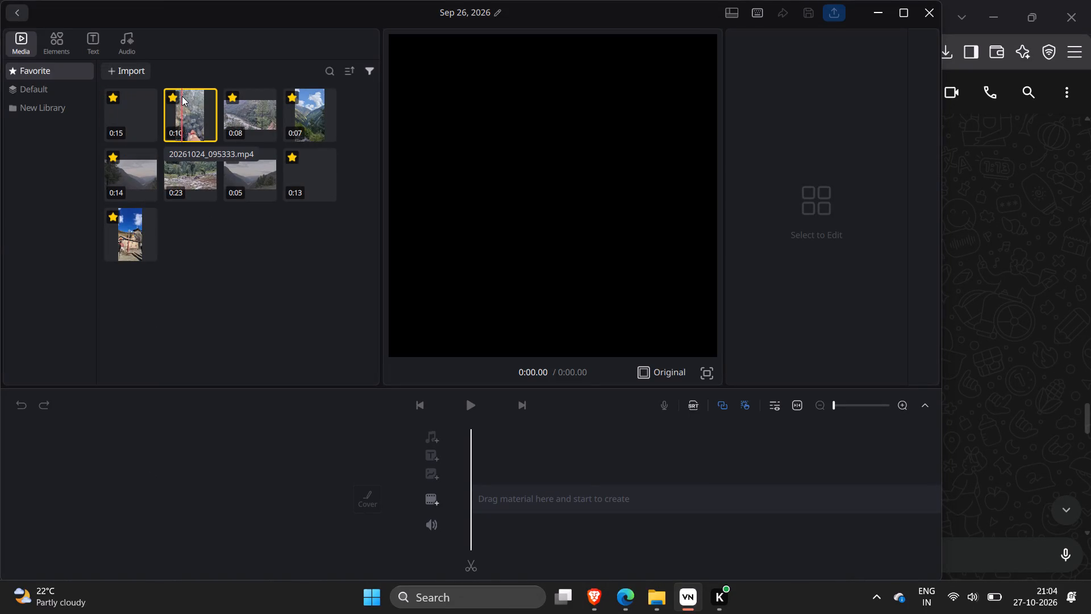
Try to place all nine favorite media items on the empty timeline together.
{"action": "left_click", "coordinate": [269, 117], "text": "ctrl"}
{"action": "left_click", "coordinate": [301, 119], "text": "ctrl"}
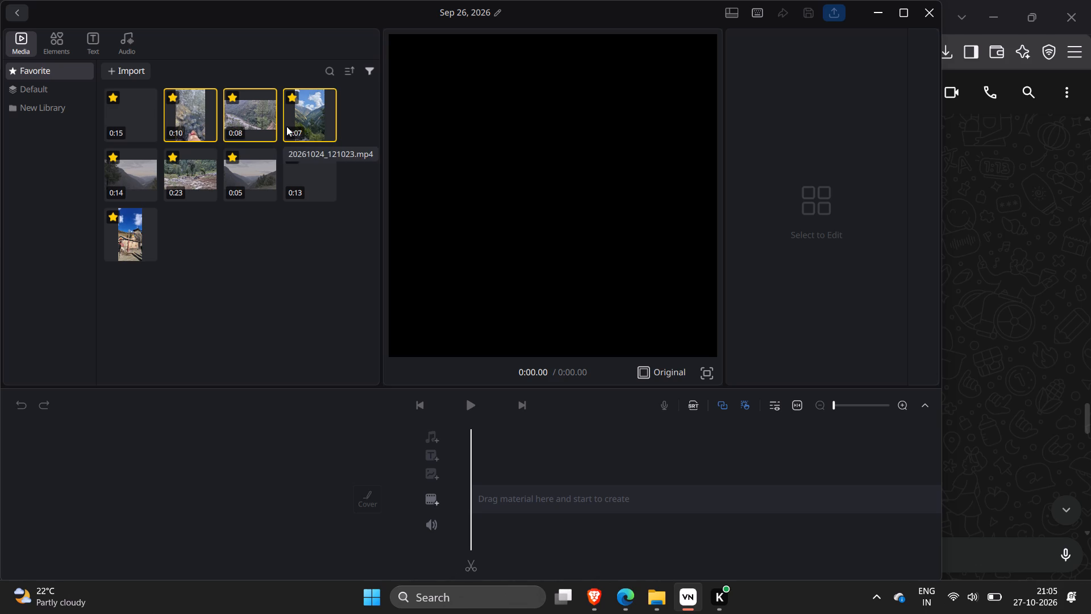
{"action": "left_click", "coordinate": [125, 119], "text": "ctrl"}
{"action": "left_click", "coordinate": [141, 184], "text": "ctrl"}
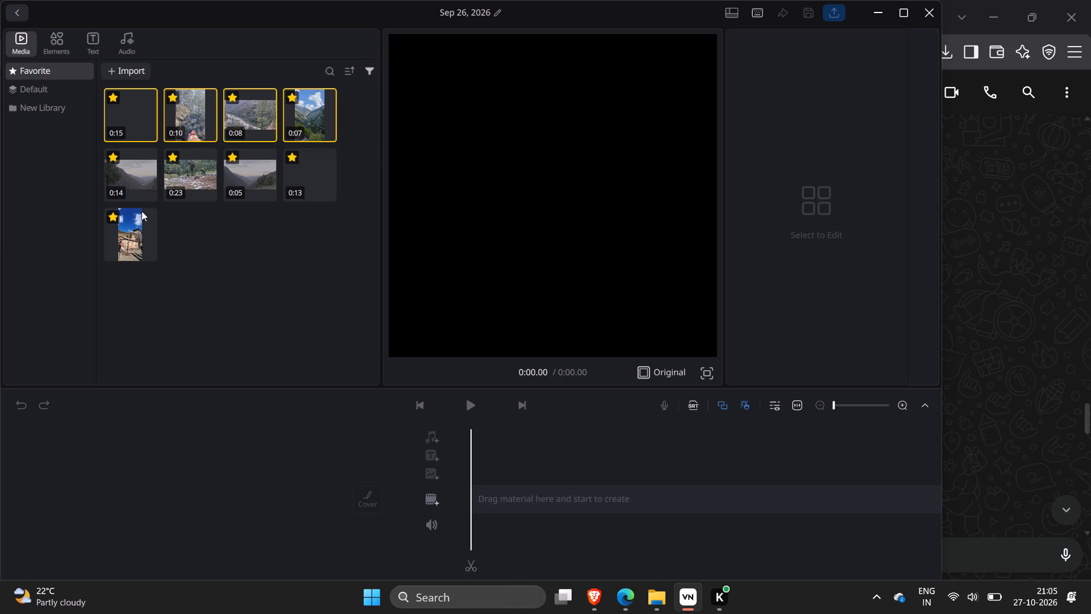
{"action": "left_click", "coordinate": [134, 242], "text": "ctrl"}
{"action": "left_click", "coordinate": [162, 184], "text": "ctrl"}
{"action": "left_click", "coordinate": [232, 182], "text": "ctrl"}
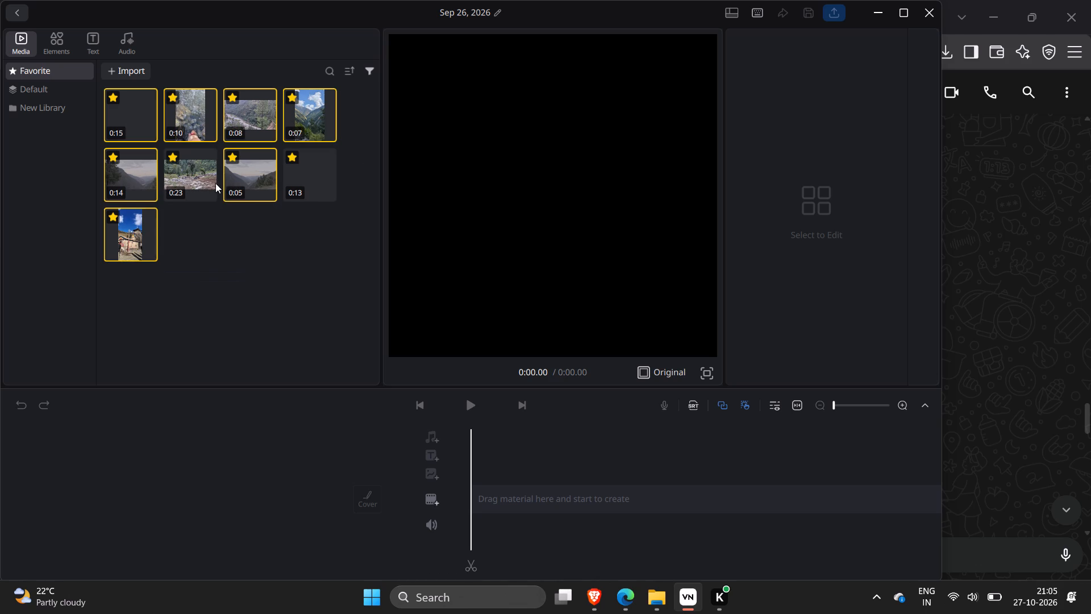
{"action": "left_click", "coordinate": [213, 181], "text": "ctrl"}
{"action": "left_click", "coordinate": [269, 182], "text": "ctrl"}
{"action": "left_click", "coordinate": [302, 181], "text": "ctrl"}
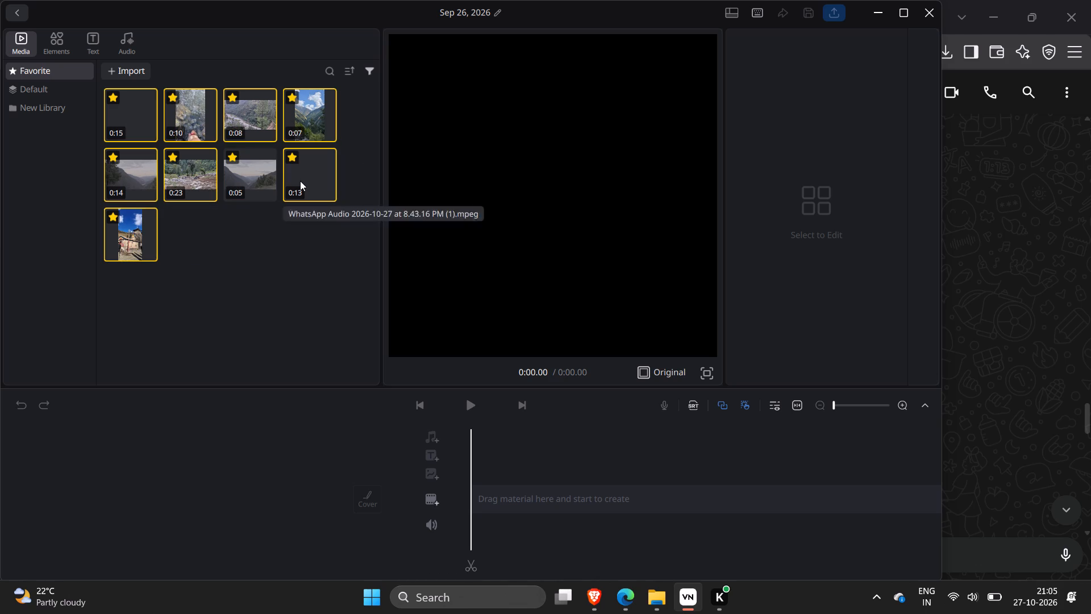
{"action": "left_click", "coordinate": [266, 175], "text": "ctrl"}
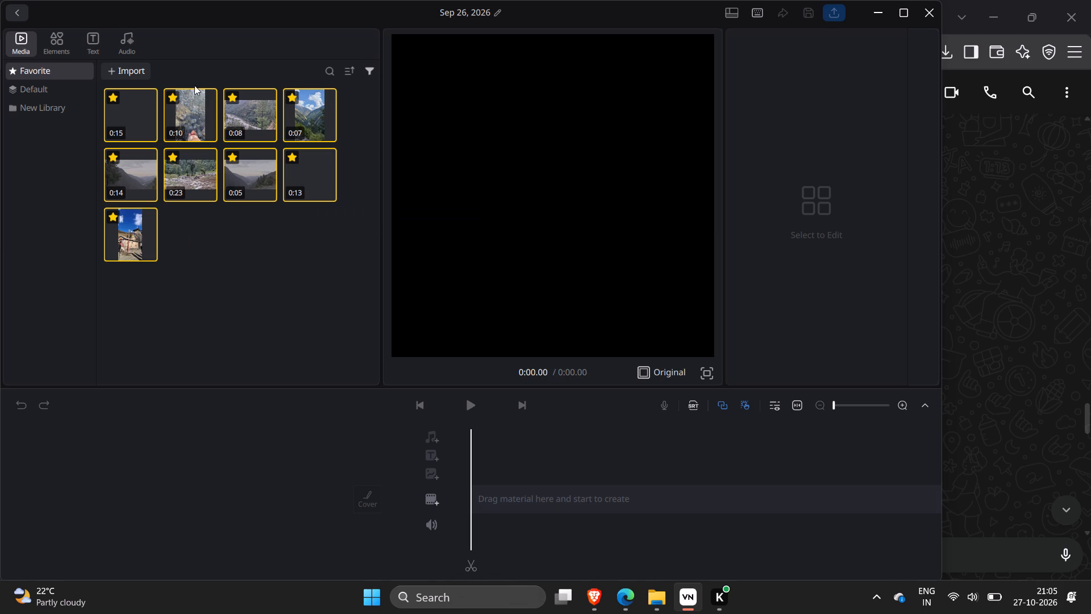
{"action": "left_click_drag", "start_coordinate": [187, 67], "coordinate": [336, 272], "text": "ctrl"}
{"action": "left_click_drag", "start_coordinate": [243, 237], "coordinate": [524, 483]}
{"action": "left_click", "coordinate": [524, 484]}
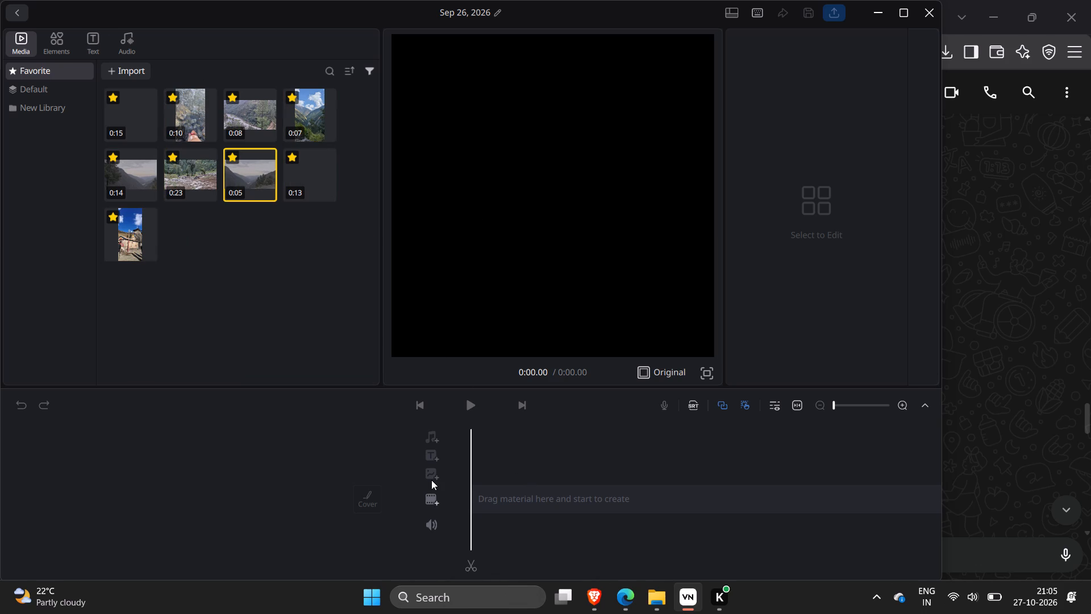
Add all the video files from the Downloads > dms > trinu folder to the main video track.
{"action": "left_click", "coordinate": [435, 498]}
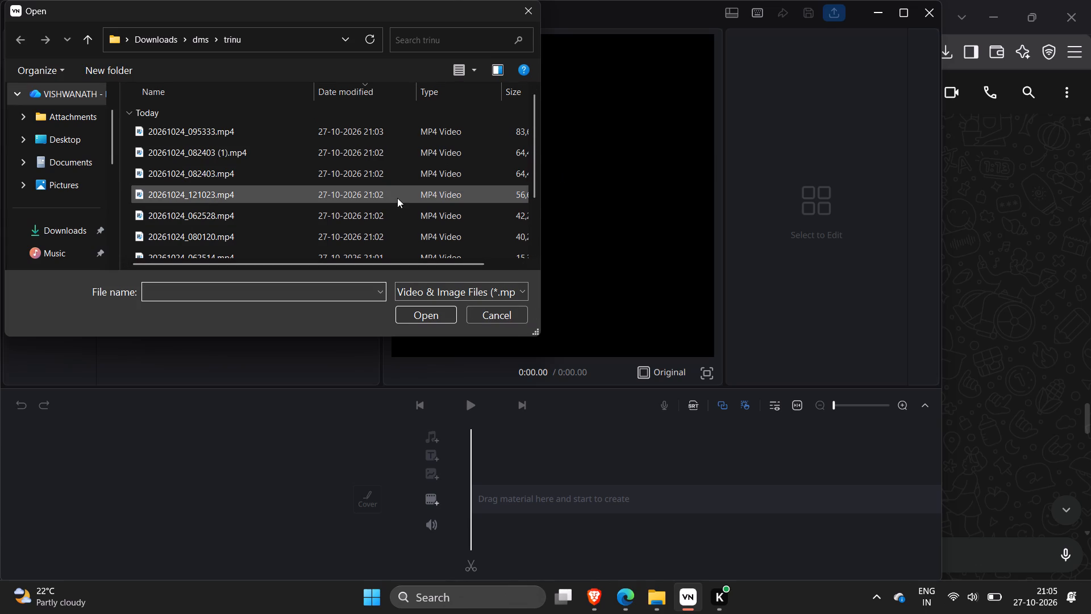
{"action": "key", "text": "ctrl+a"}
{"action": "left_click", "coordinate": [360, 191]}
{"action": "key", "text": "ctrl+a"}
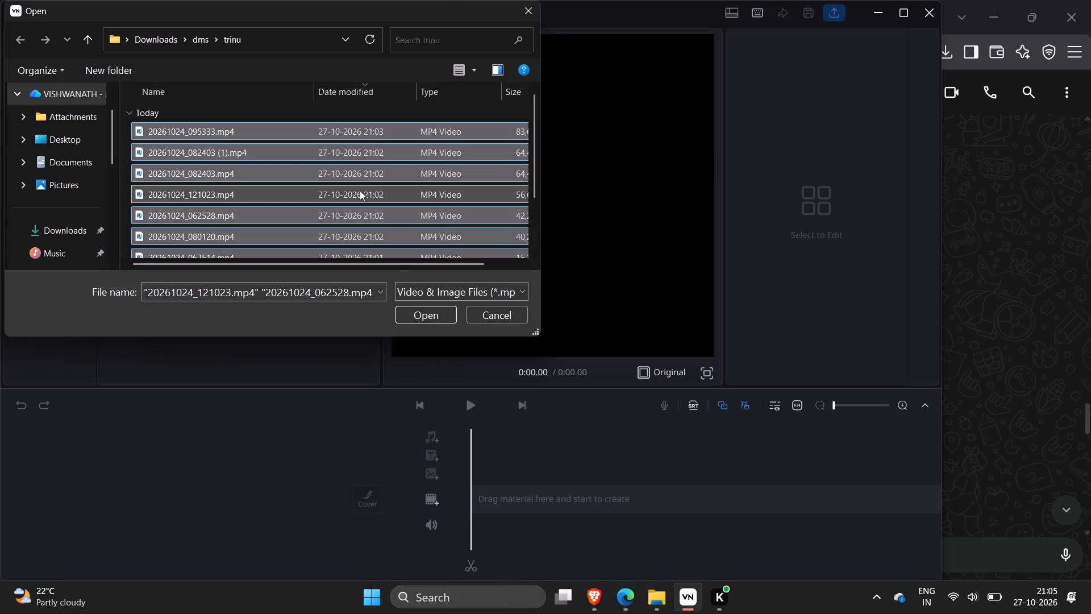
{"action": "left_click", "coordinate": [417, 308]}
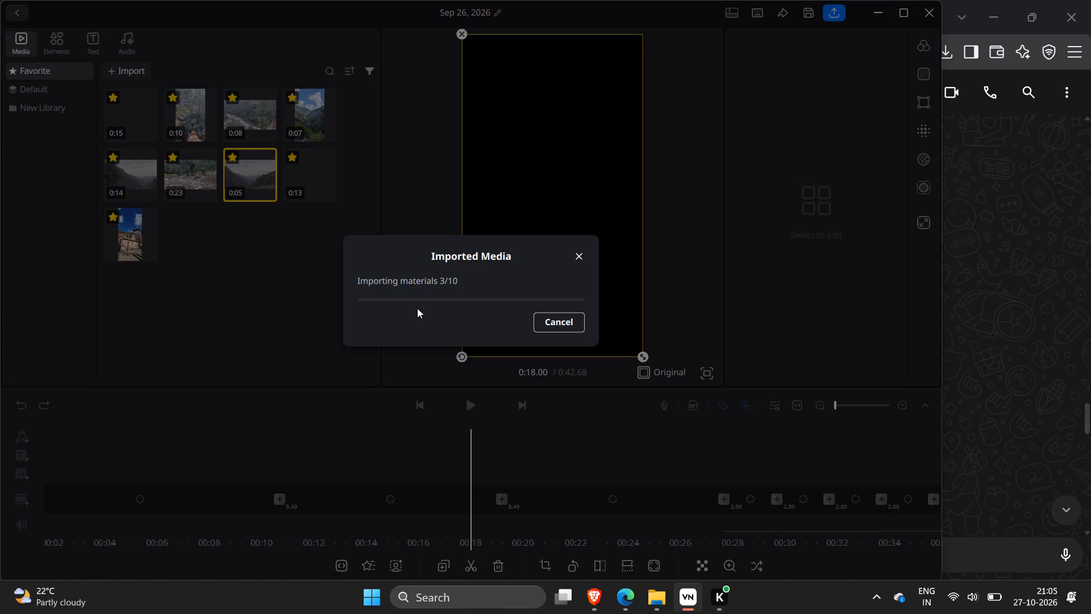
{"action": "left_click", "coordinate": [228, 432]}
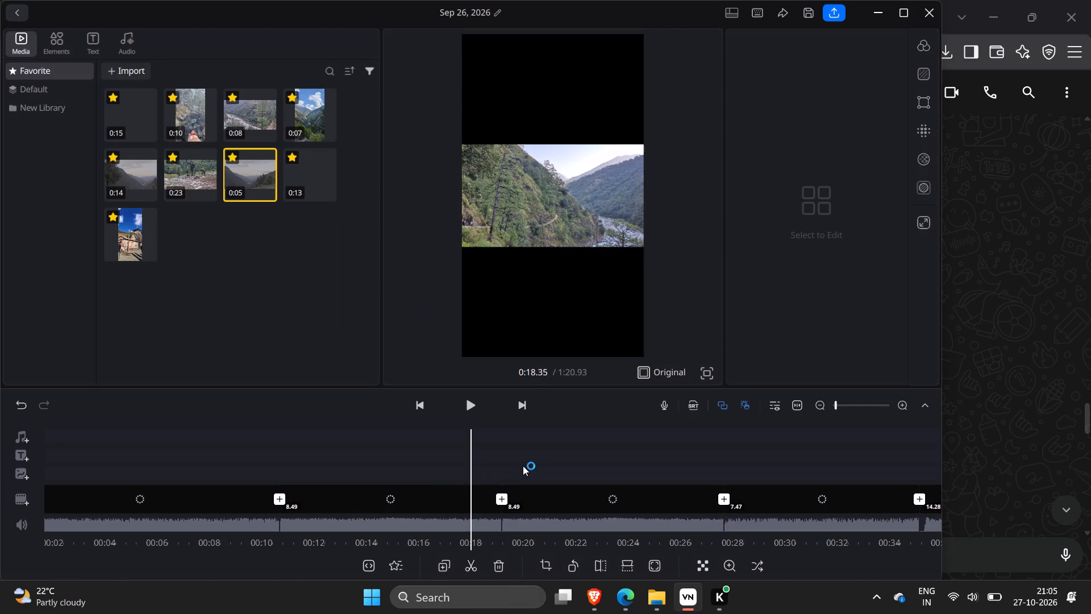
Play the opening clip on the main video track from the start of the timeline to review it.
{"action": "left_click_drag", "start_coordinate": [523, 466], "coordinate": [923, 452]}
{"action": "left_click", "coordinate": [469, 405]}
{"action": "left_click", "coordinate": [469, 405]}
{"action": "left_click", "coordinate": [469, 405]}
{"action": "left_click_drag", "start_coordinate": [509, 465], "coordinate": [947, 464]}
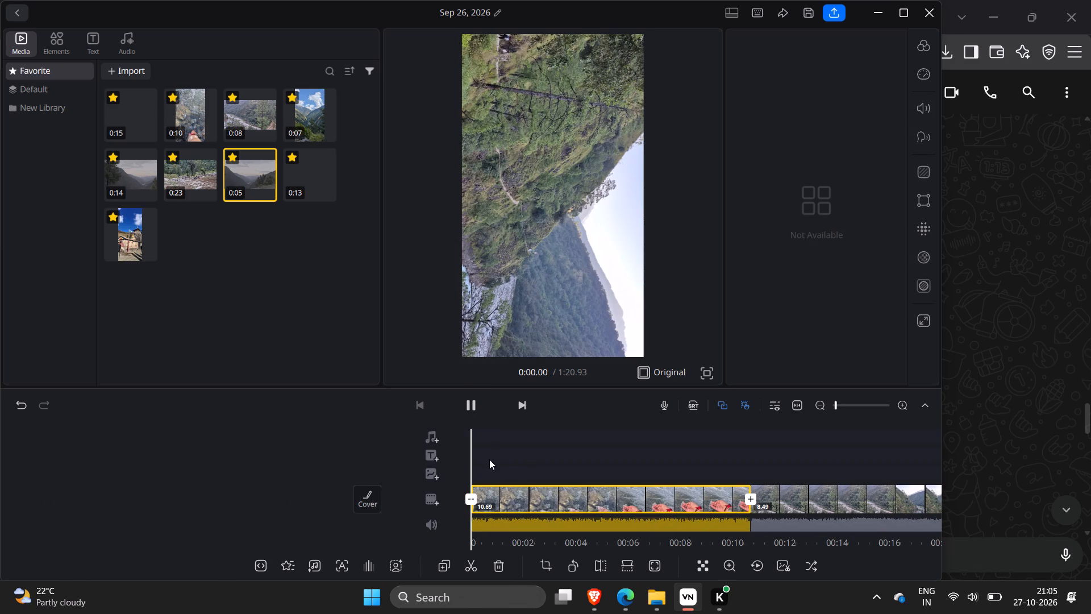
{"action": "left_click", "coordinate": [475, 403]}
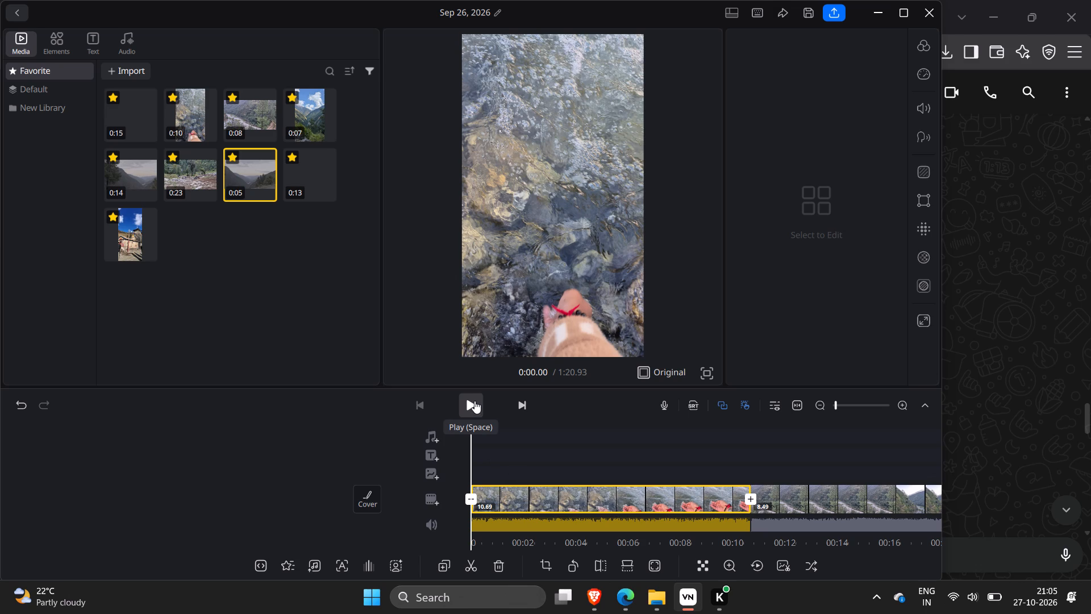
{"action": "left_click", "coordinate": [461, 407]}
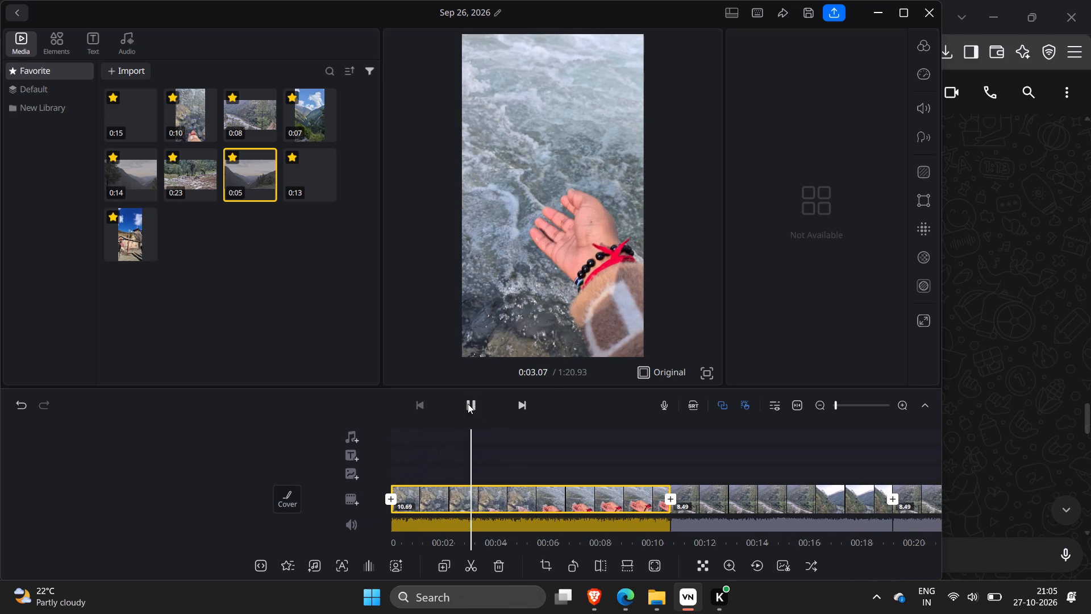
{"action": "left_click", "coordinate": [468, 404]}
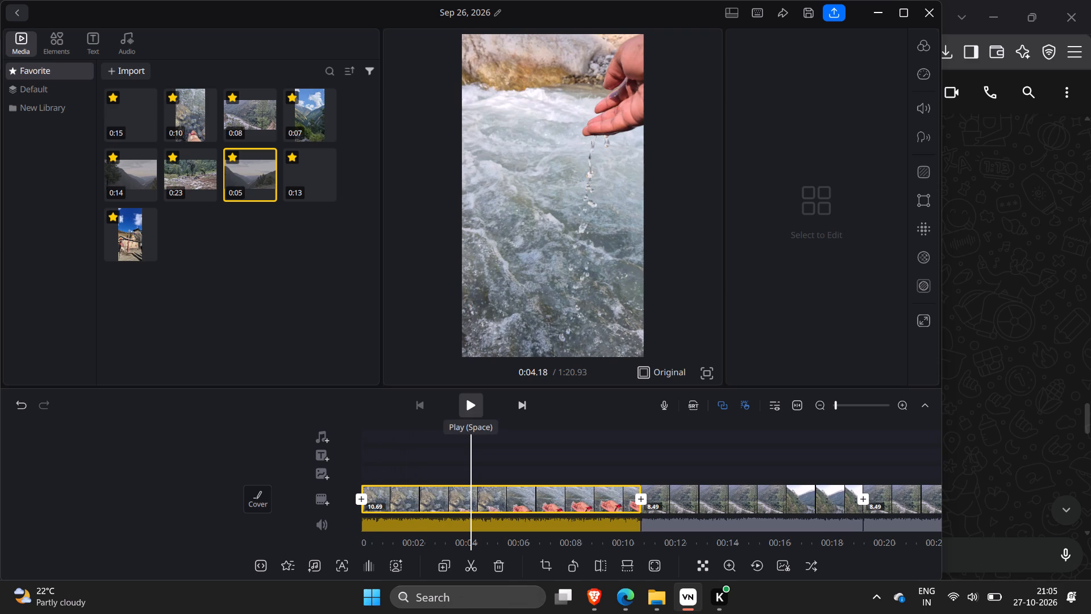
Add the bottom WhatsApp Audio 2026-10-27 at 8.43.16 PM file from the trinu folder to the music track at 0:00.
{"action": "left_click", "coordinate": [564, 445]}
{"action": "left_click_drag", "start_coordinate": [547, 450], "coordinate": [706, 443]}
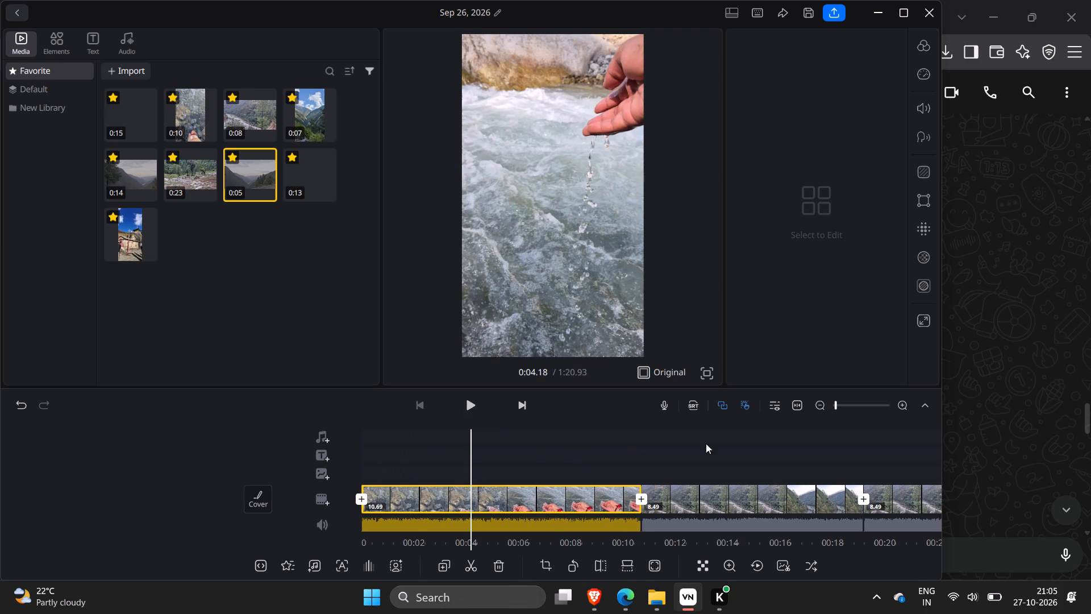
{"action": "left_click_drag", "start_coordinate": [706, 443], "coordinate": [944, 453]}
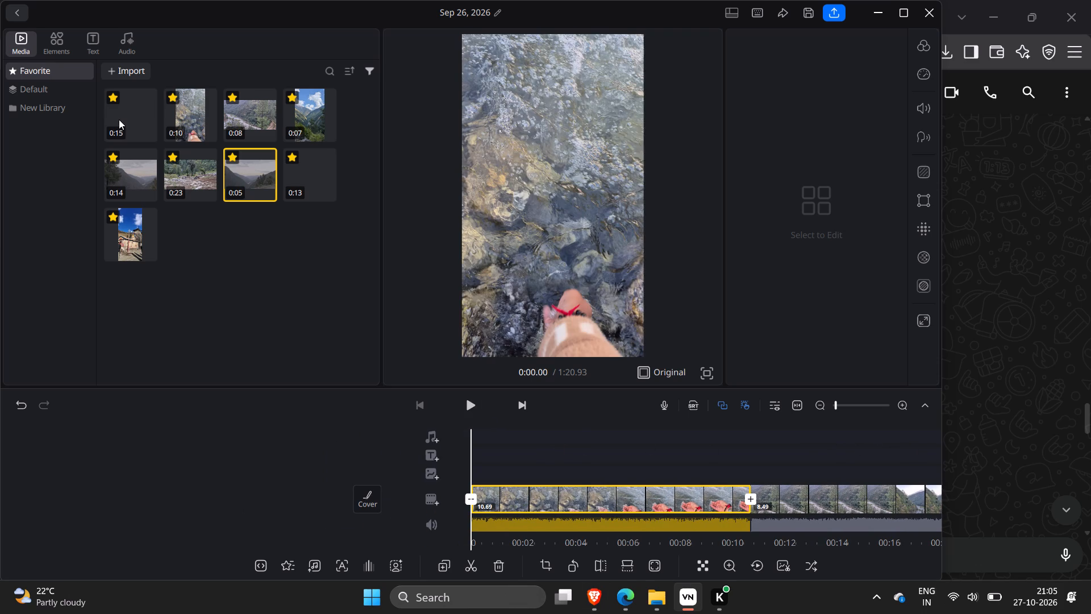
{"action": "left_click", "coordinate": [119, 119]}
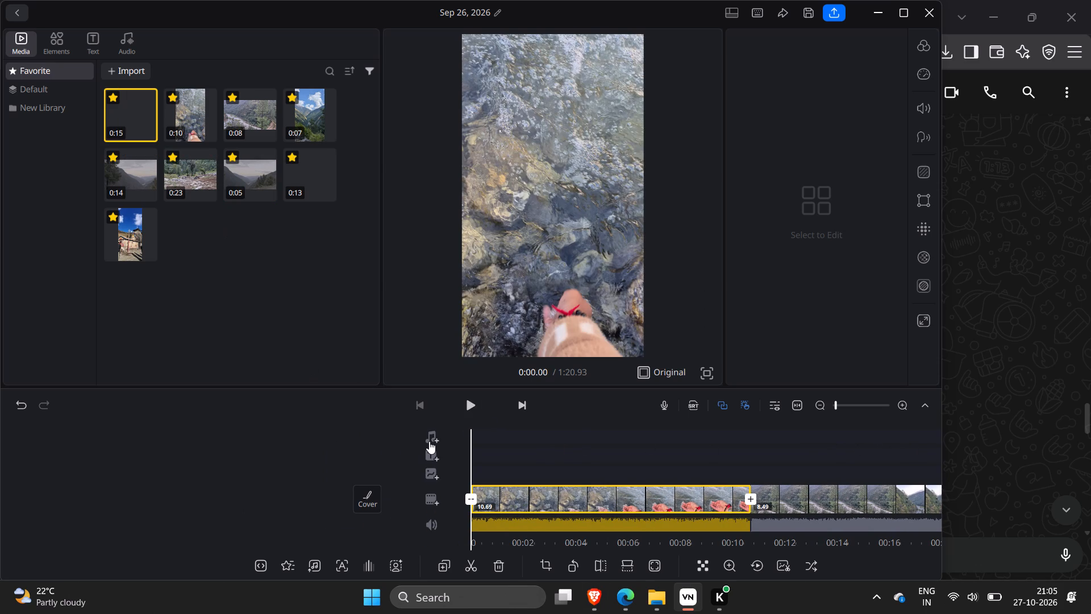
{"action": "left_click", "coordinate": [429, 441]}
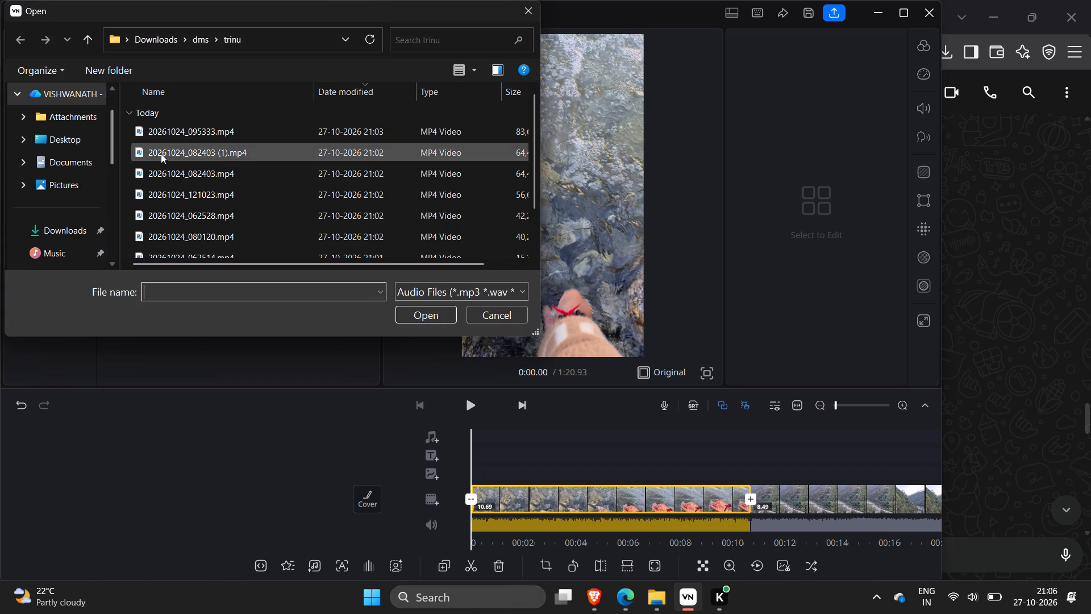
{"action": "scroll", "coordinate": [203, 197], "scroll_direction": "down", "scroll_amount": 5}
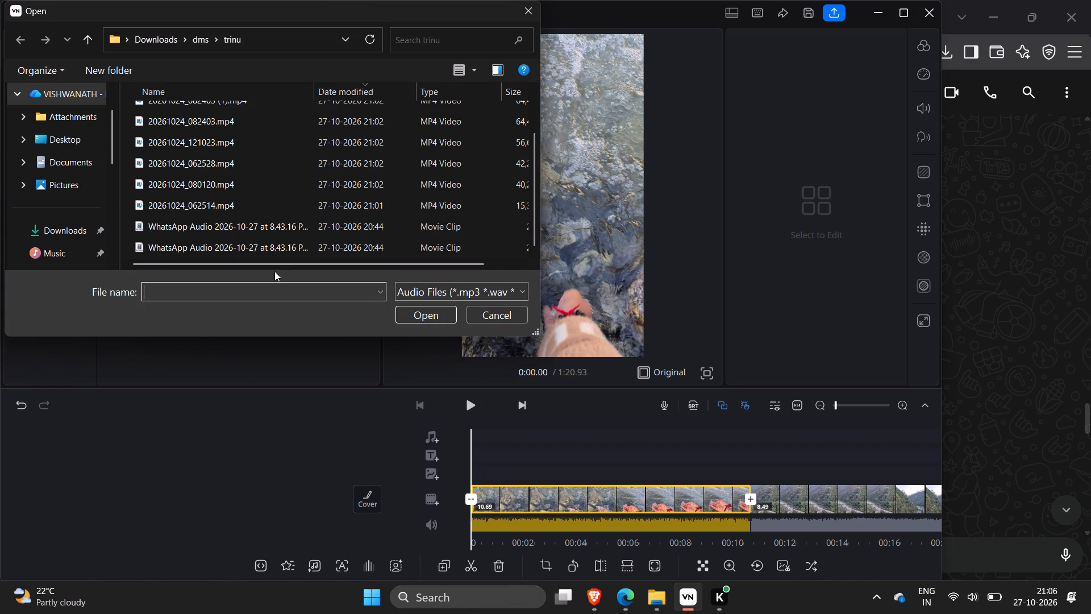
{"action": "left_click", "coordinate": [279, 247]}
{"action": "left_click", "coordinate": [411, 310]}
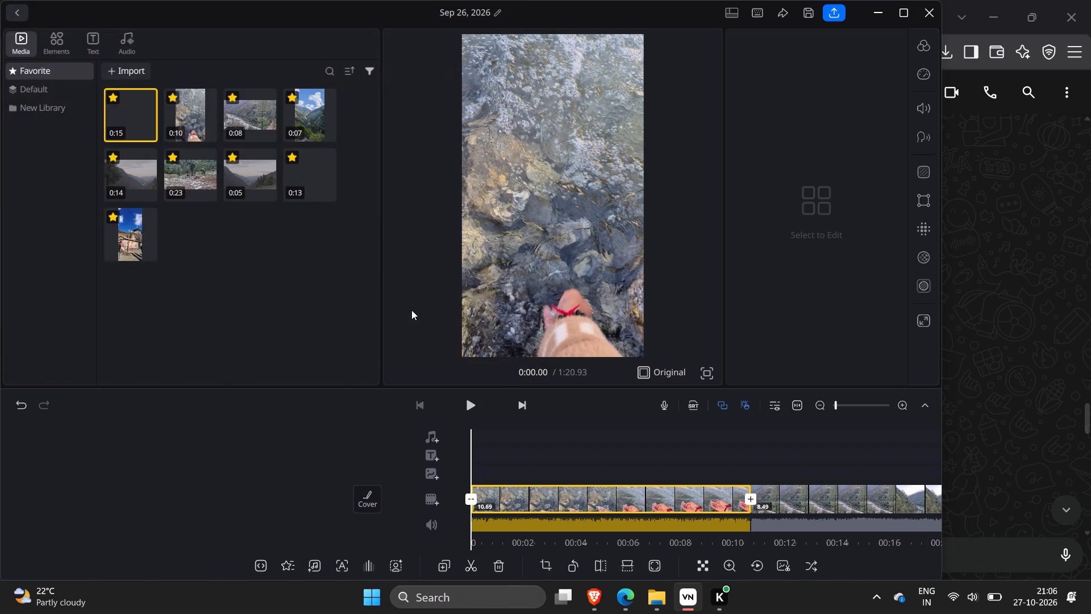
{"action": "left_click", "coordinate": [255, 417]}
{"action": "left_click", "coordinate": [275, 441]}
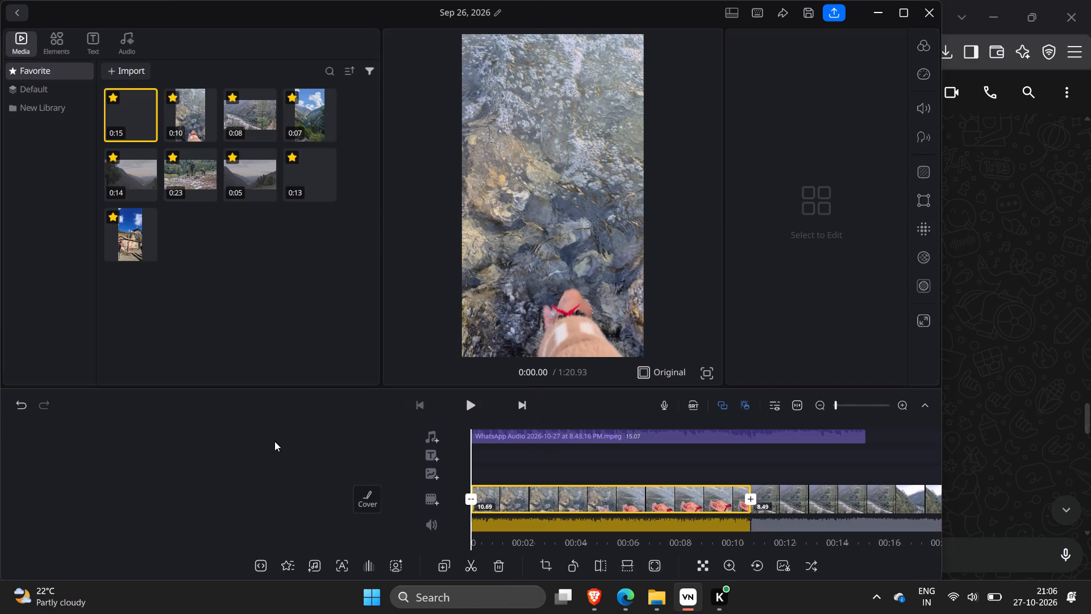
Play the timeline from the start to review the video clips together with the WhatsApp audio.
{"action": "left_click", "coordinate": [468, 397]}
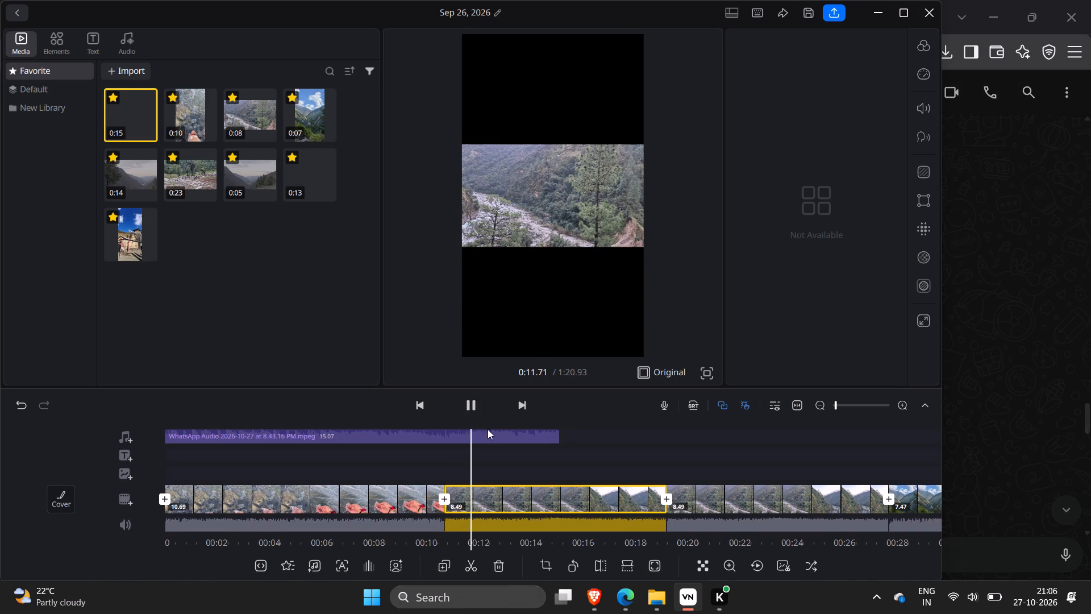
{"action": "left_click", "coordinate": [469, 405]}
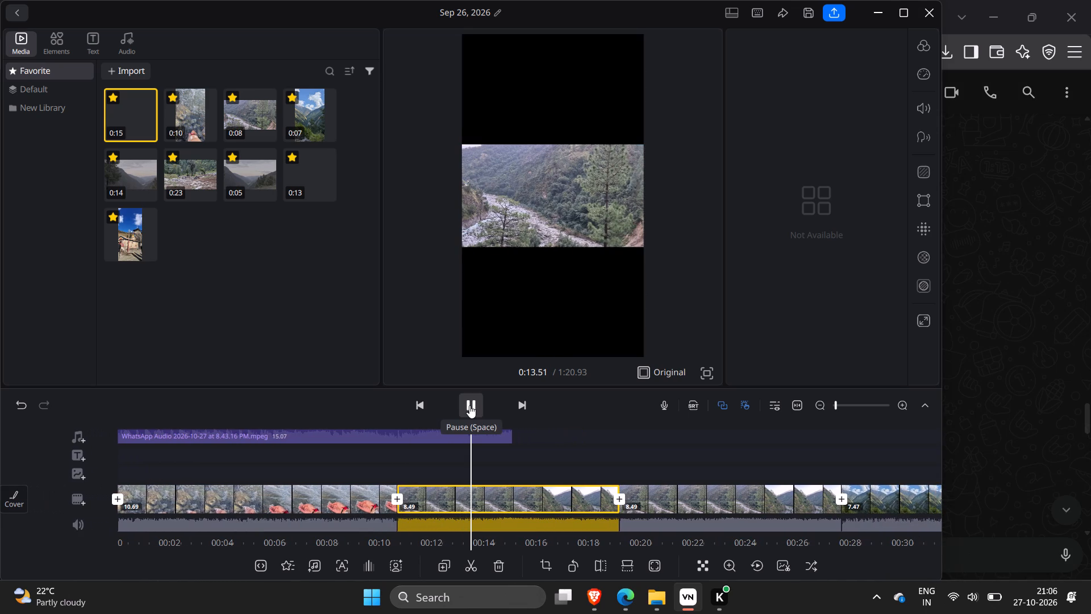
{"action": "left_click", "coordinate": [469, 405]}
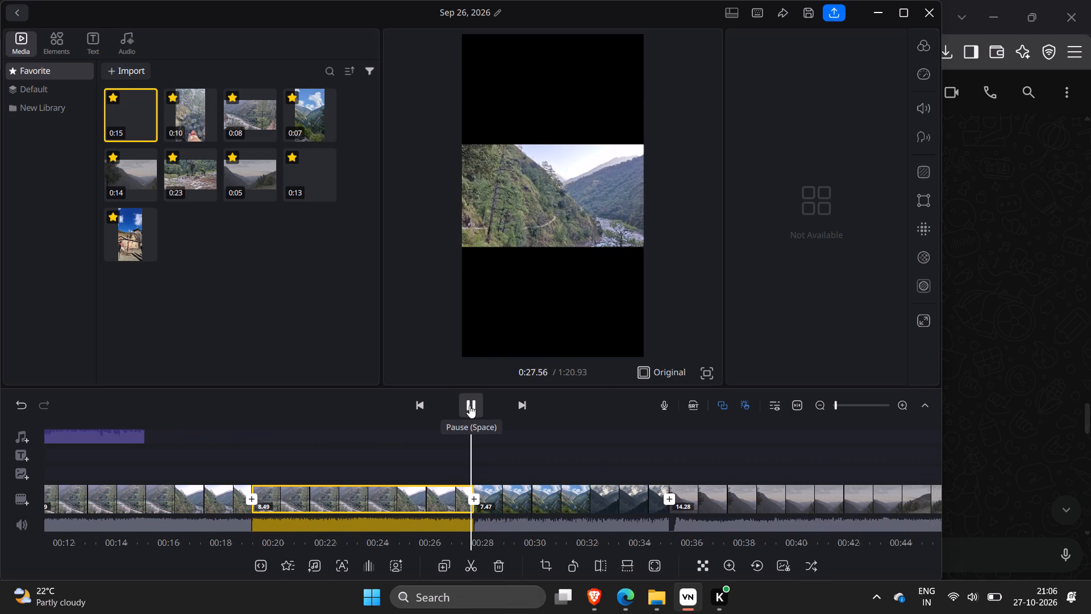
{"action": "left_click", "coordinate": [469, 405]}
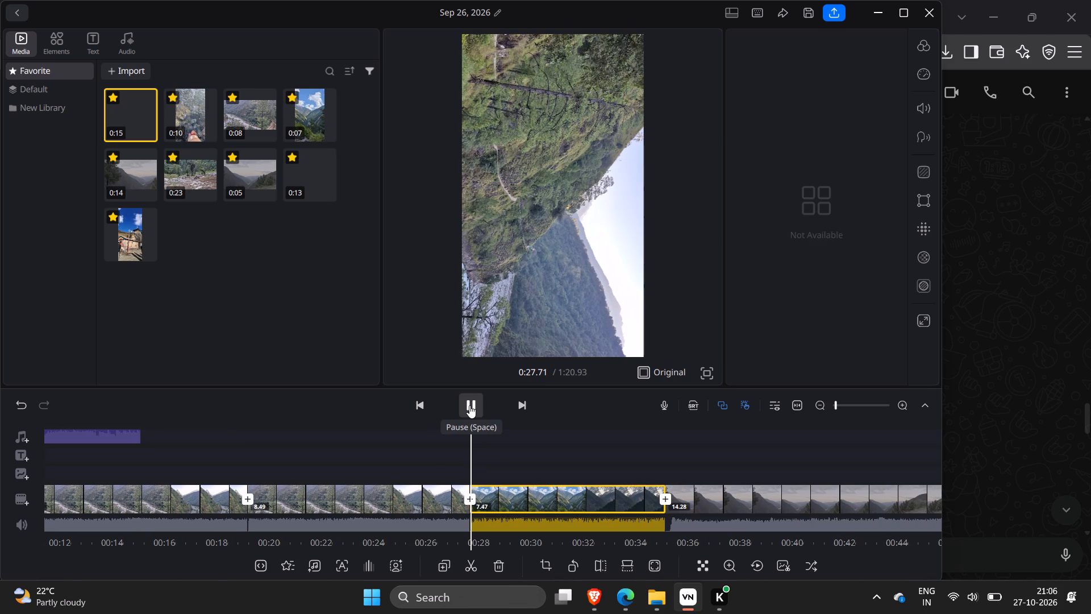
{"action": "left_click", "coordinate": [474, 405]}
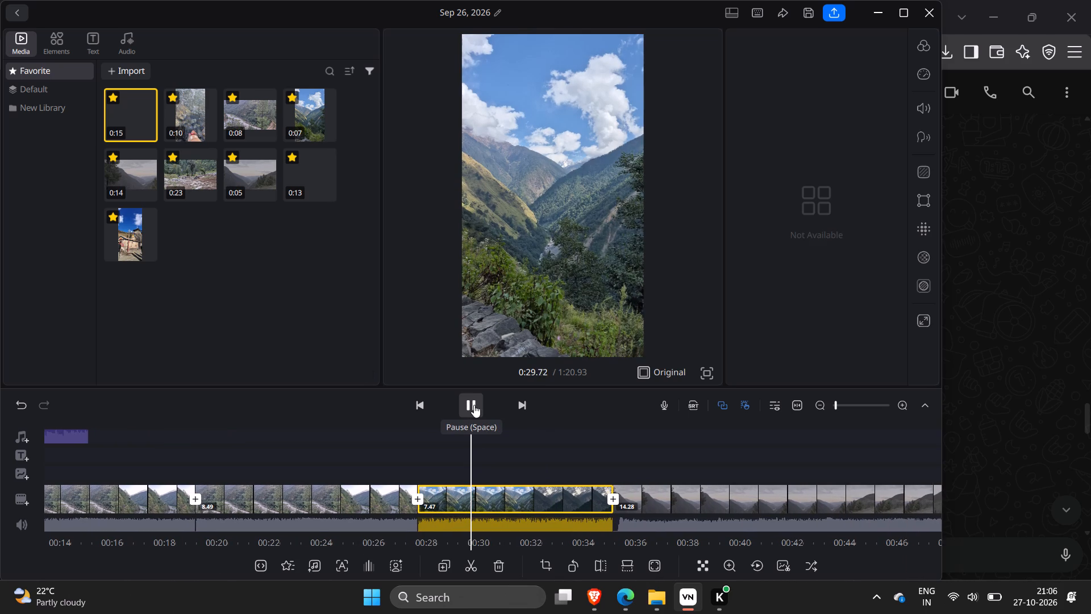
Delete the second of the two identical 8.49-second river valley clips from the main video track.
{"action": "left_click", "coordinate": [236, 516]}
{"action": "left_click", "coordinate": [251, 505]}
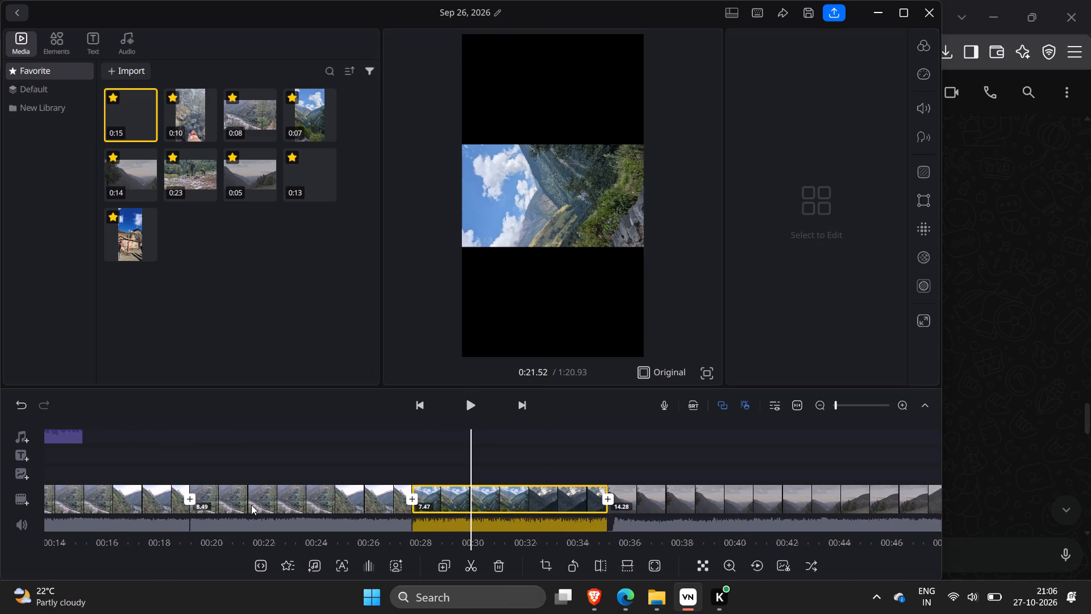
{"action": "left_click", "coordinate": [498, 568]}
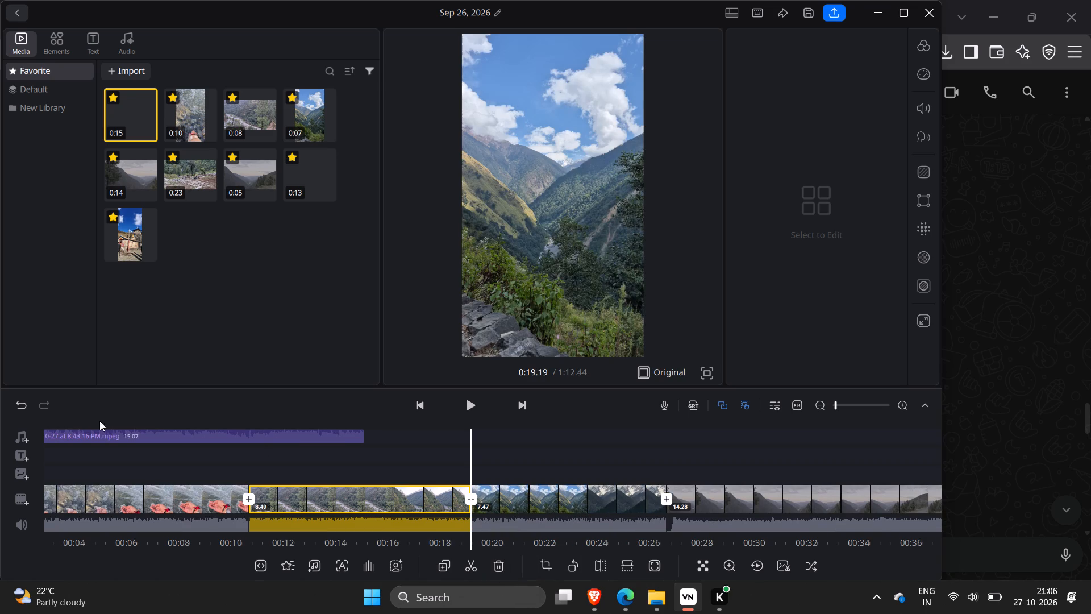
Review the opening 10.69-second clip against the WhatsApp audio by playing the timeline from its beginning.
{"action": "left_click", "coordinate": [166, 491]}
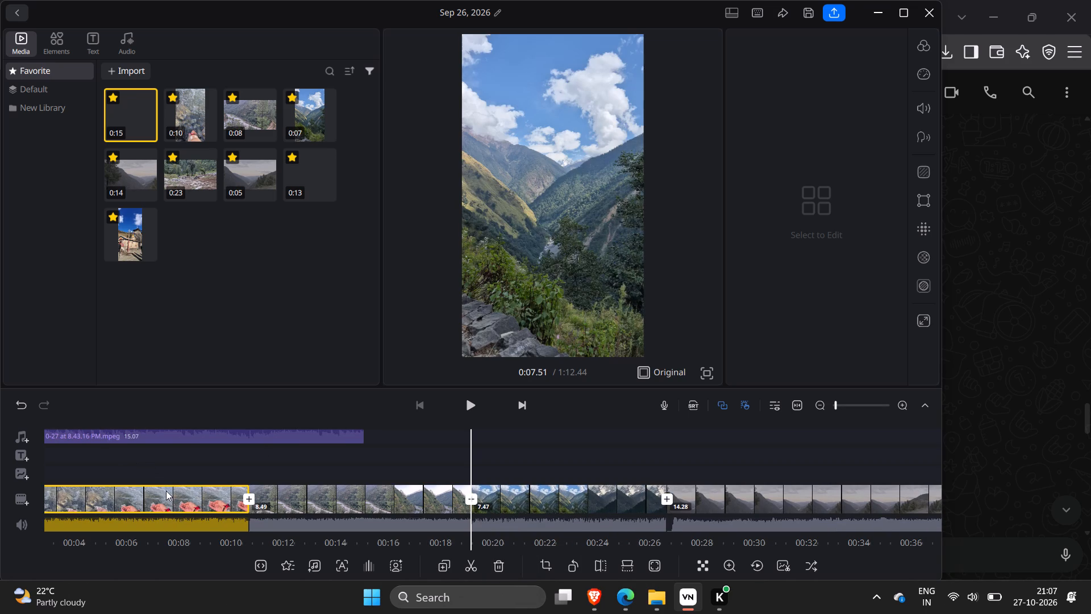
{"action": "left_click", "coordinate": [471, 405]}
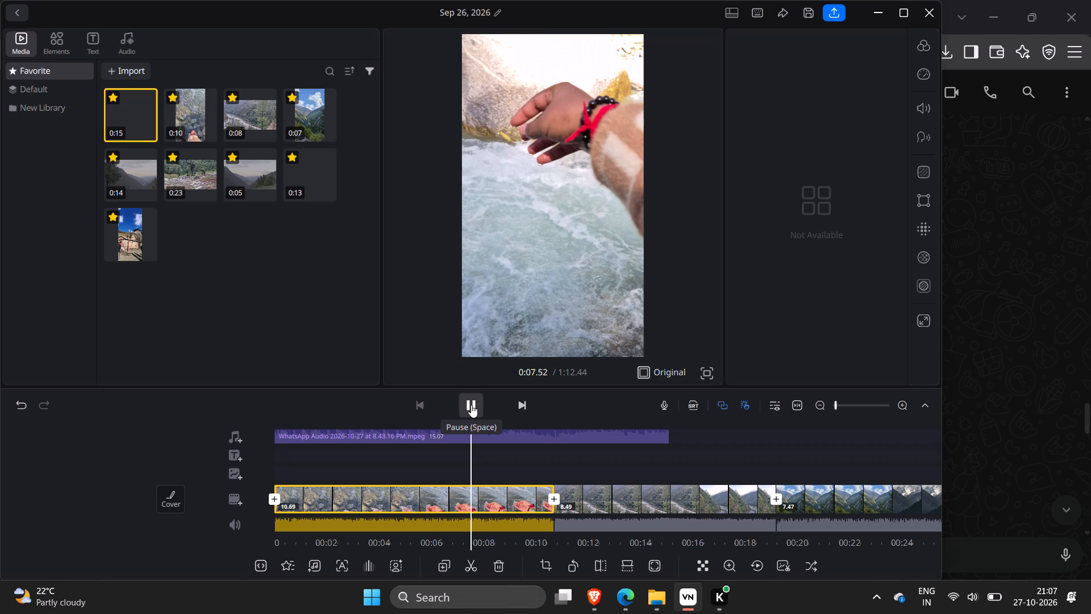
{"action": "left_click", "coordinate": [471, 405]}
{"action": "left_click", "coordinate": [471, 405]}
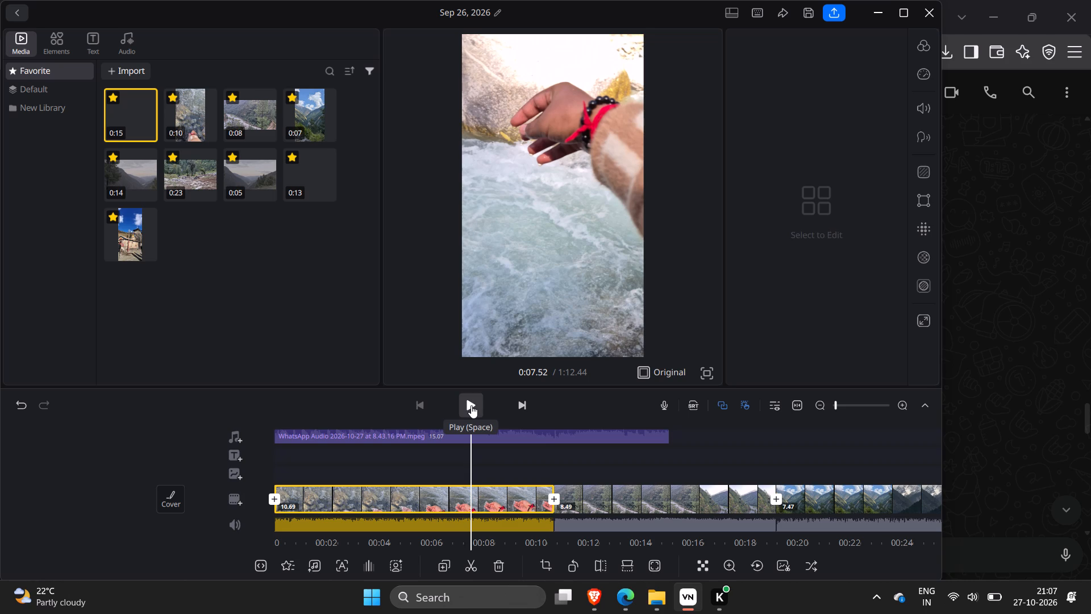
{"action": "left_click", "coordinate": [471, 405]}
{"action": "left_click_drag", "start_coordinate": [553, 455], "coordinate": [894, 442]}
{"action": "left_click", "coordinate": [328, 418]}
{"action": "left_click", "coordinate": [470, 409]}
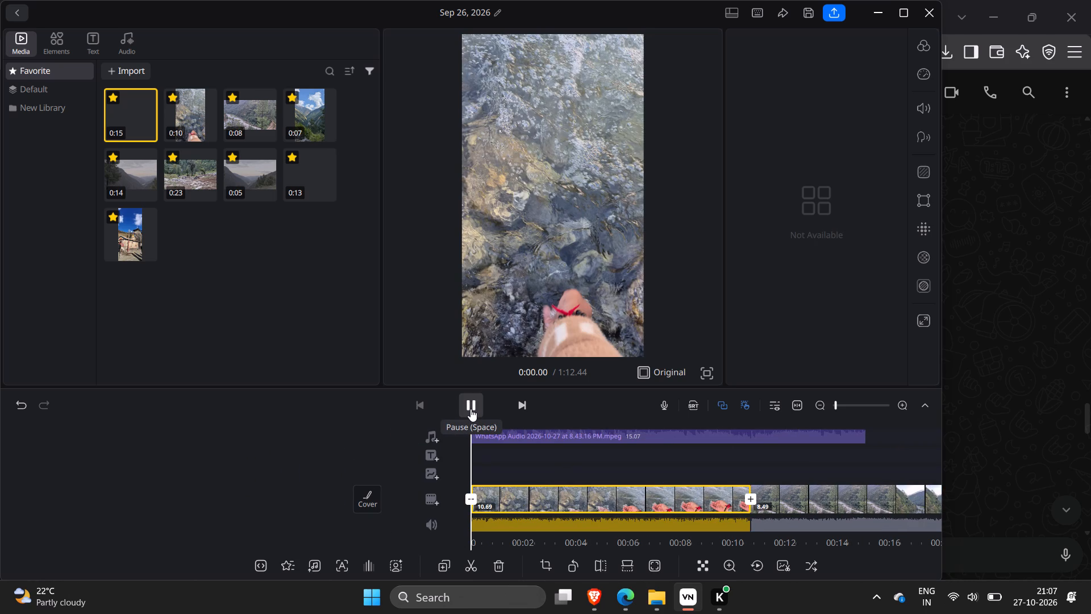
{"action": "left_click", "coordinate": [470, 409]}
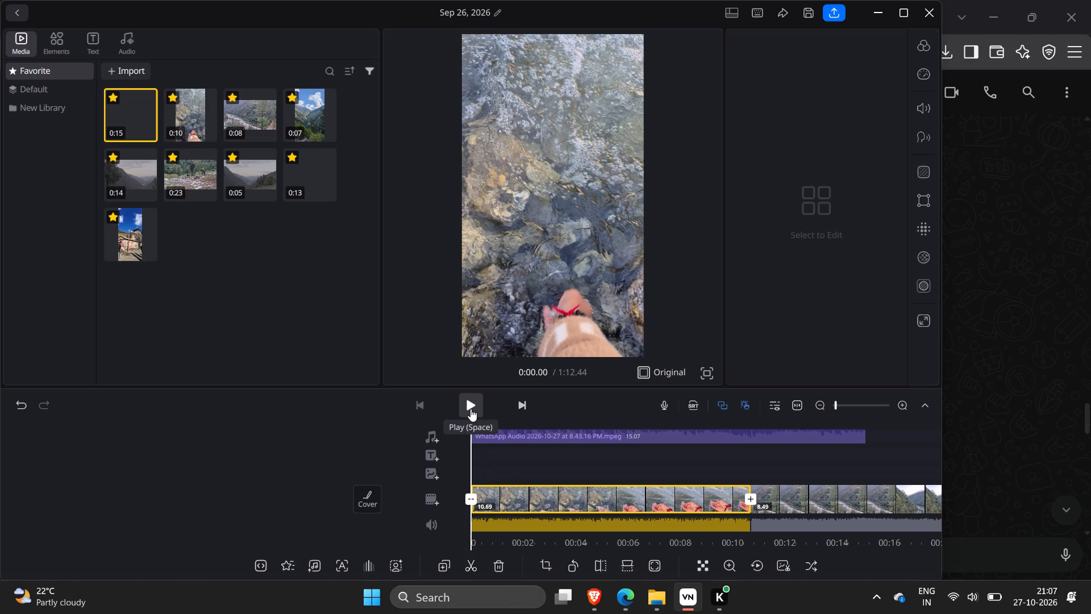
{"action": "left_click", "coordinate": [470, 409]}
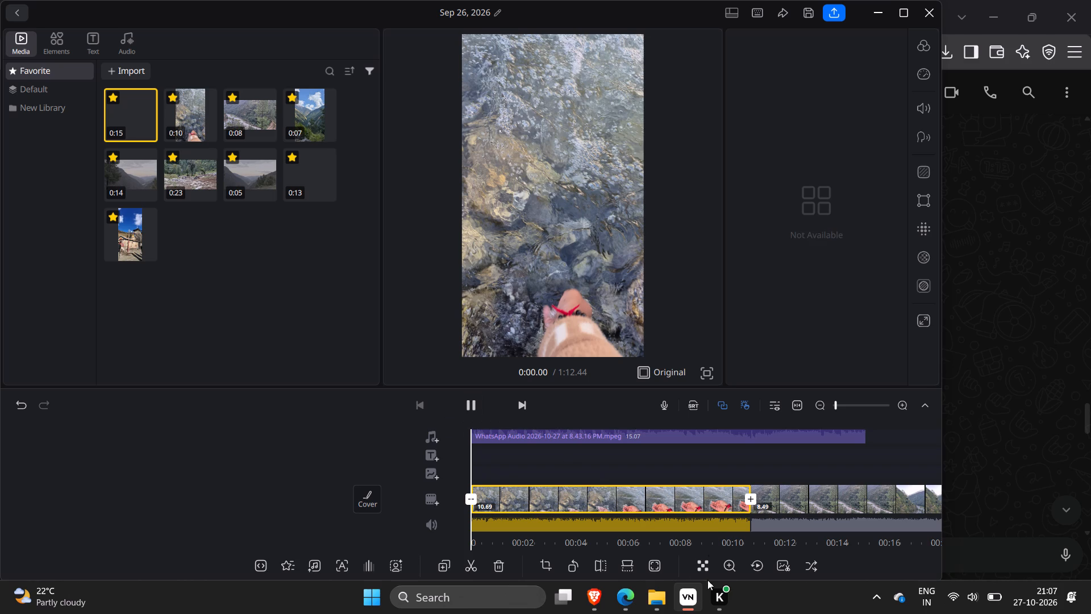
{"action": "double_click", "coordinate": [180, 471]}
{"action": "left_click", "coordinate": [466, 400]}
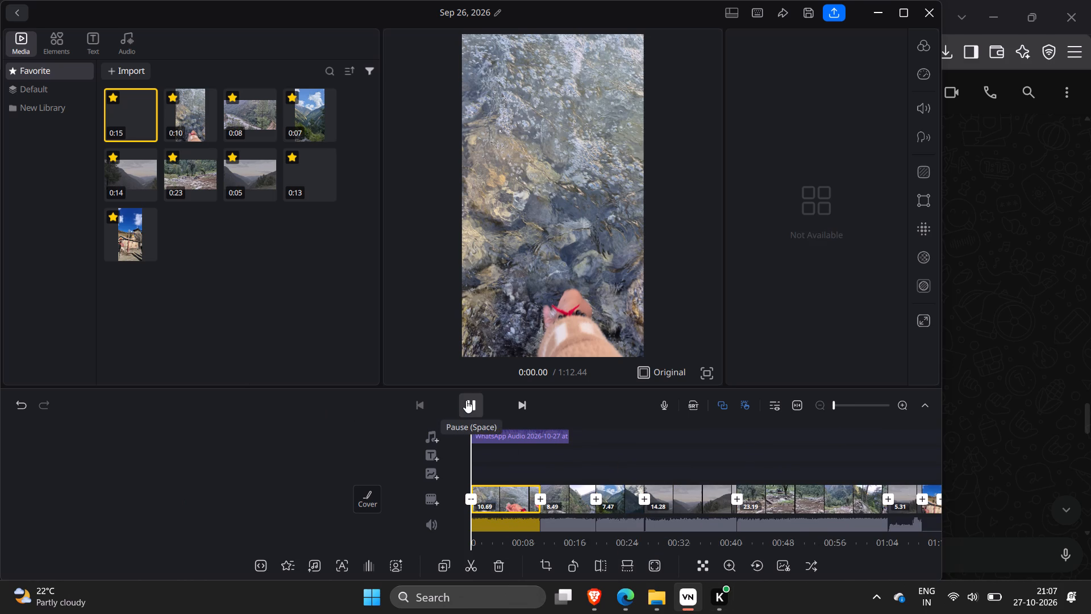
{"action": "left_click", "coordinate": [466, 400]}
{"action": "left_click_drag", "start_coordinate": [677, 440], "coordinate": [638, 459]}
{"action": "left_click", "coordinate": [463, 401]}
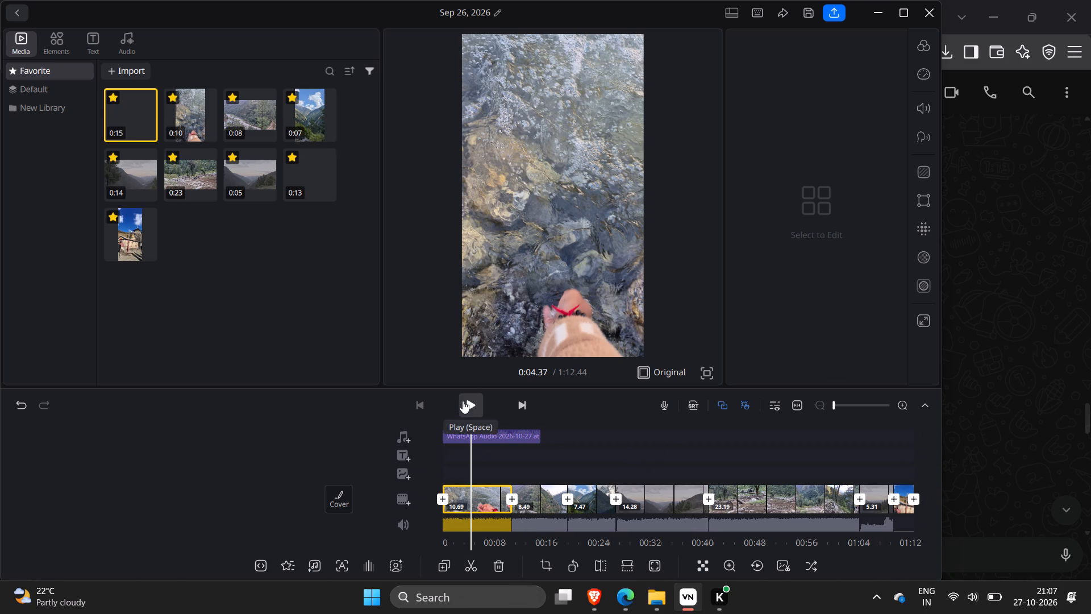
Close the Microsoft Edge window showing the lecture PDF and the open File Explorer window, and return to the VN timeline.
{"action": "left_click", "coordinate": [480, 405]}
{"action": "left_click", "coordinate": [631, 600]}
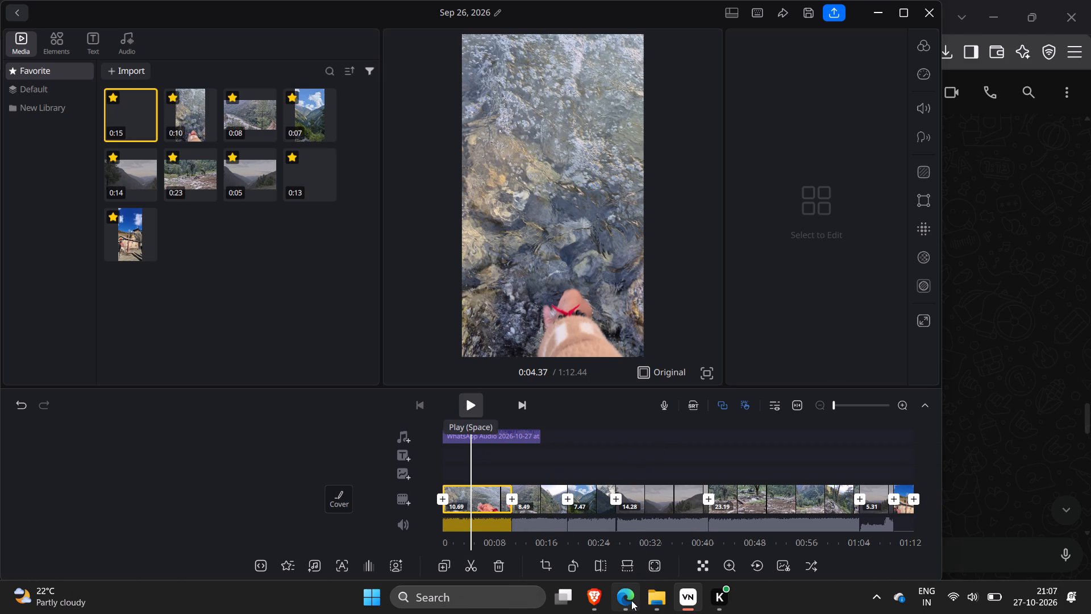
{"action": "left_click", "coordinate": [626, 603]}
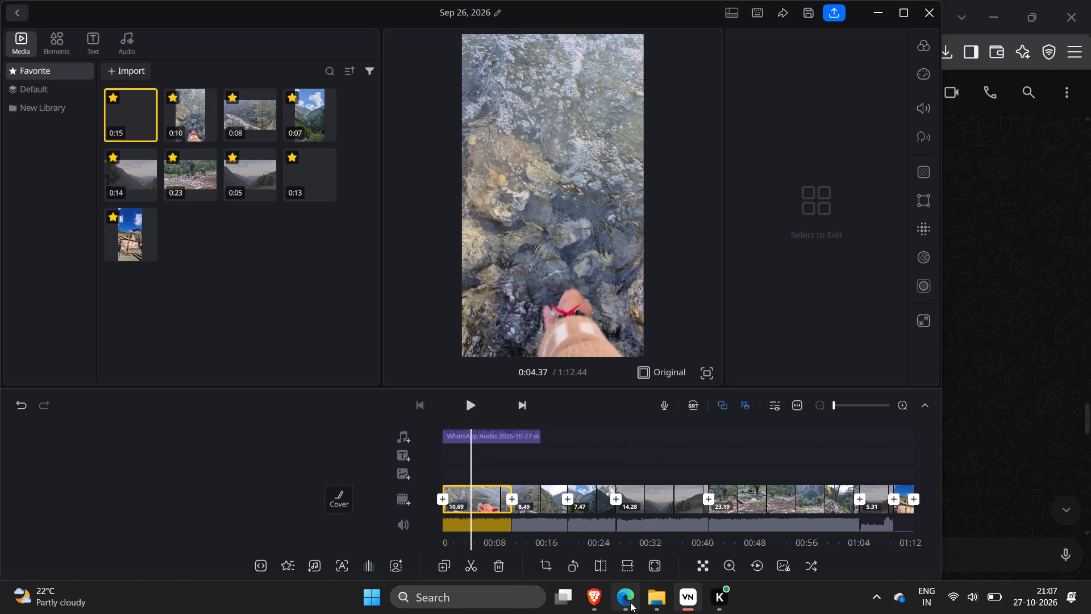
{"action": "left_click", "coordinate": [630, 602]}
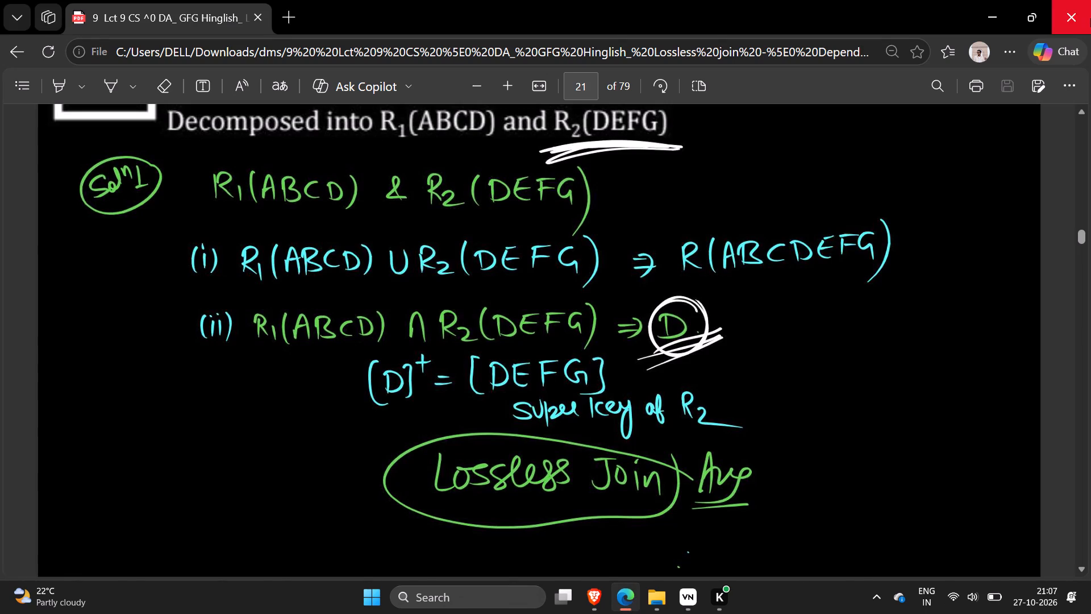
{"action": "left_click", "coordinate": [1084, 28]}
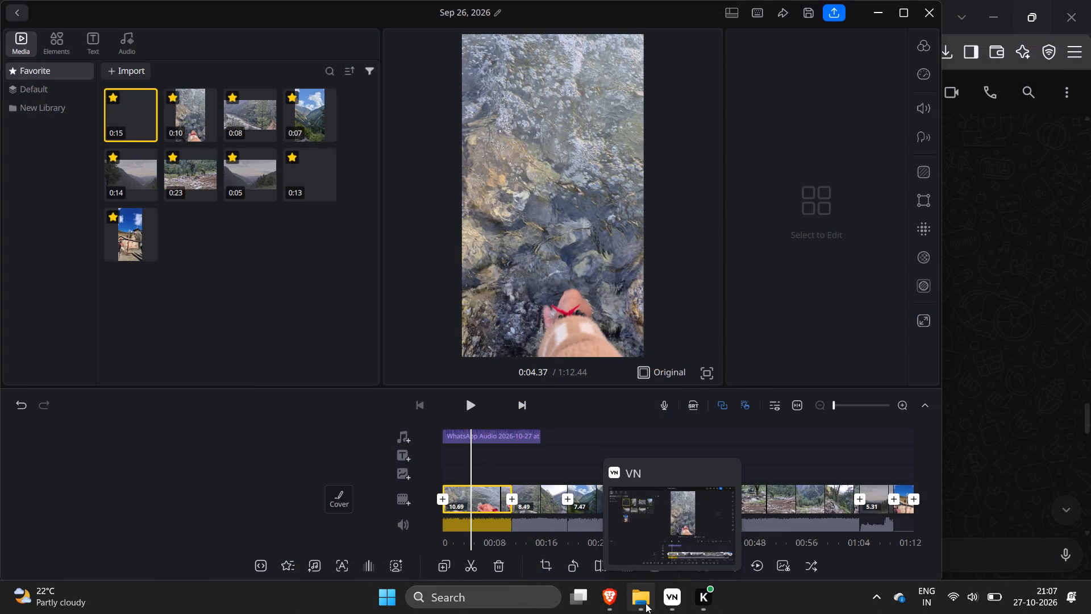
{"action": "left_click", "coordinate": [646, 603]}
{"action": "left_click", "coordinate": [1090, 0]}
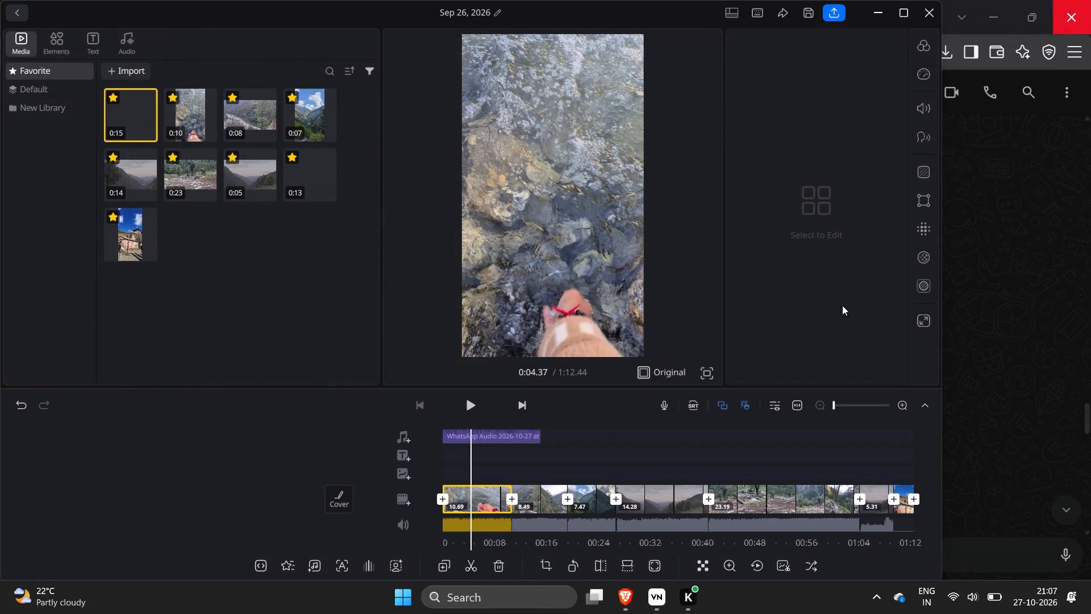
{"action": "left_click", "coordinate": [512, 452]}
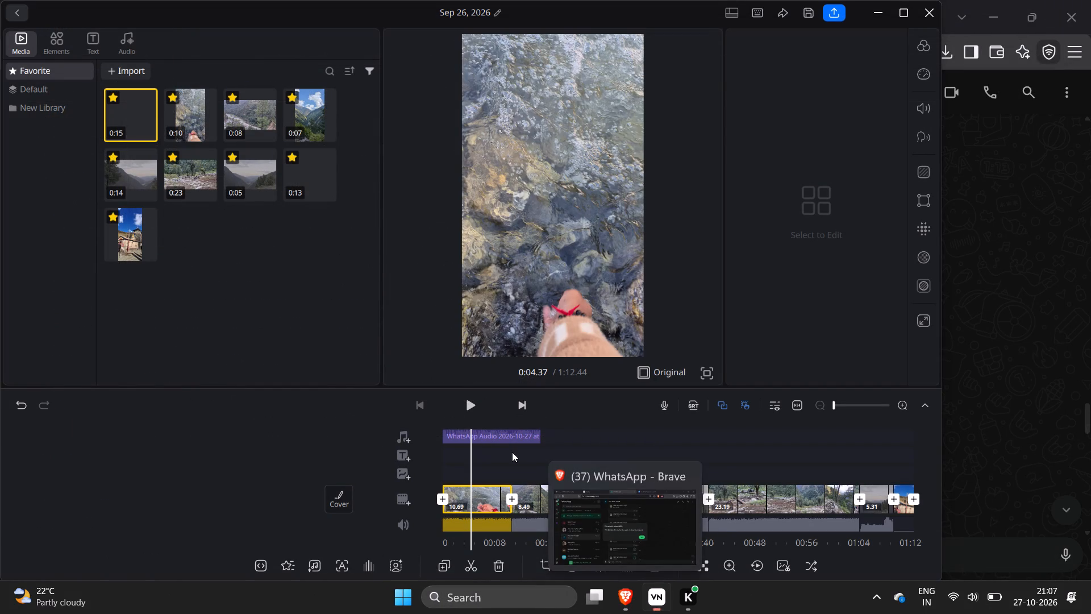
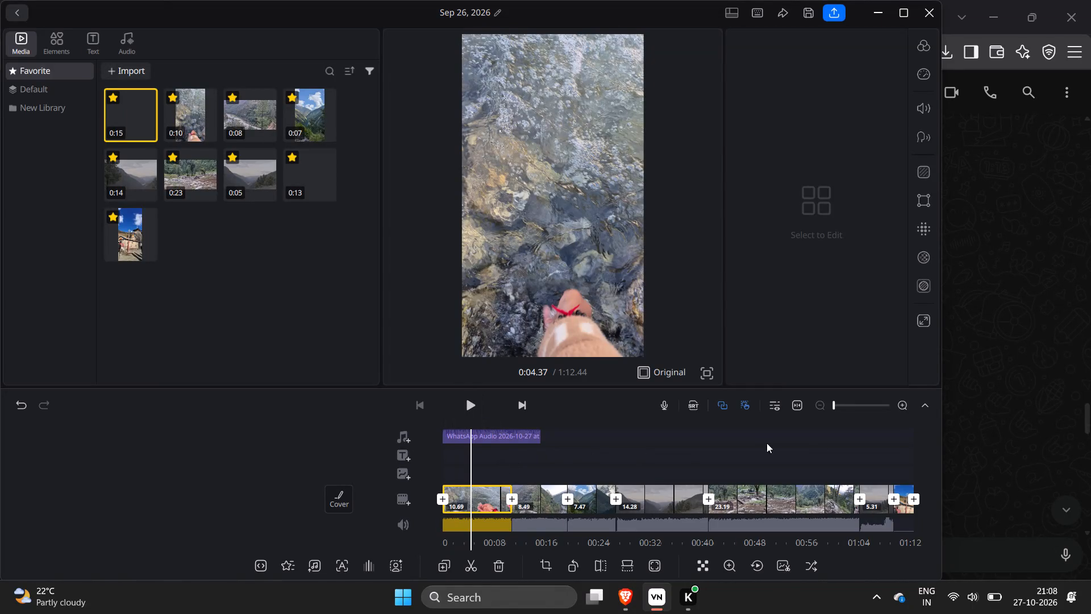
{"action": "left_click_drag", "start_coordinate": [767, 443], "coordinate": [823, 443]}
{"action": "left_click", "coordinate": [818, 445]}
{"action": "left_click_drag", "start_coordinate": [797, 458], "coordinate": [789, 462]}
Close the VN video editor window and launch VN again.
{"action": "left_click", "coordinate": [931, 7]}
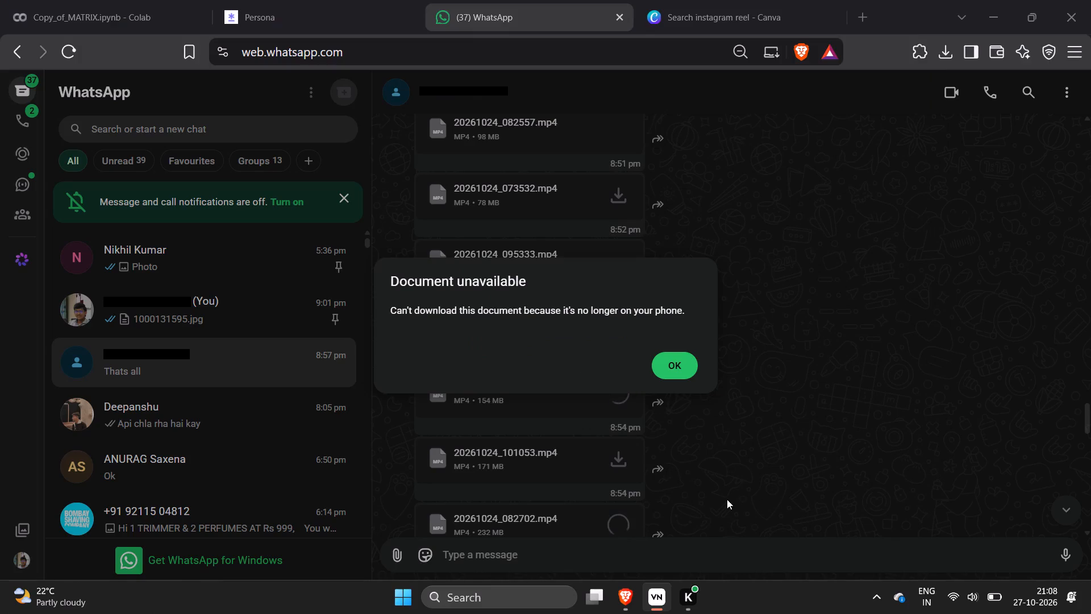
{"action": "left_click", "coordinate": [647, 601]}
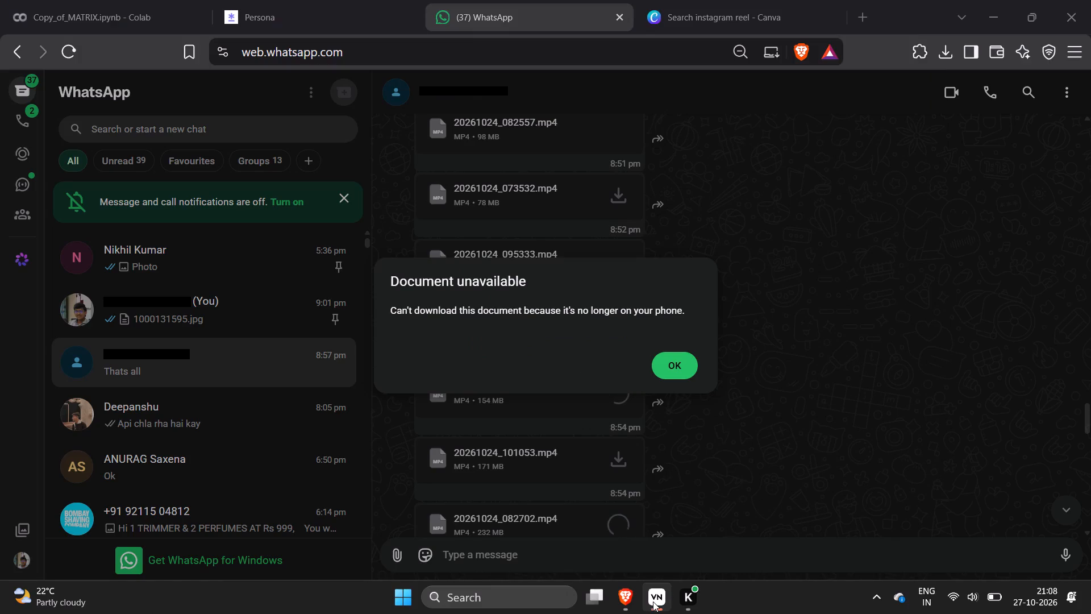
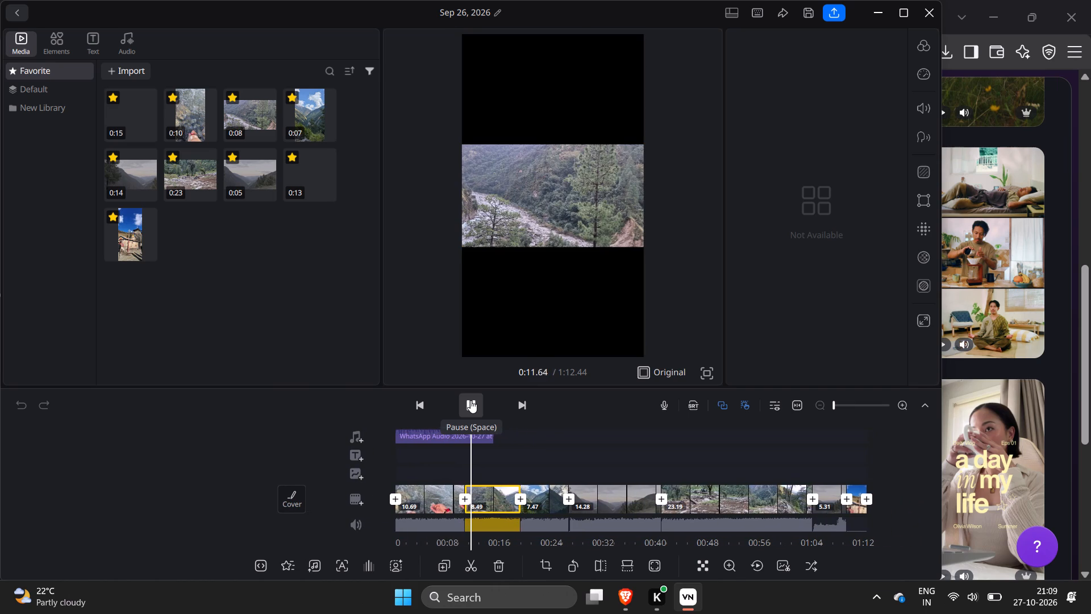
Stop playback in the 8.49-second river valley clip and delete that clip from the main video track.
{"action": "left_click", "coordinate": [470, 400]}
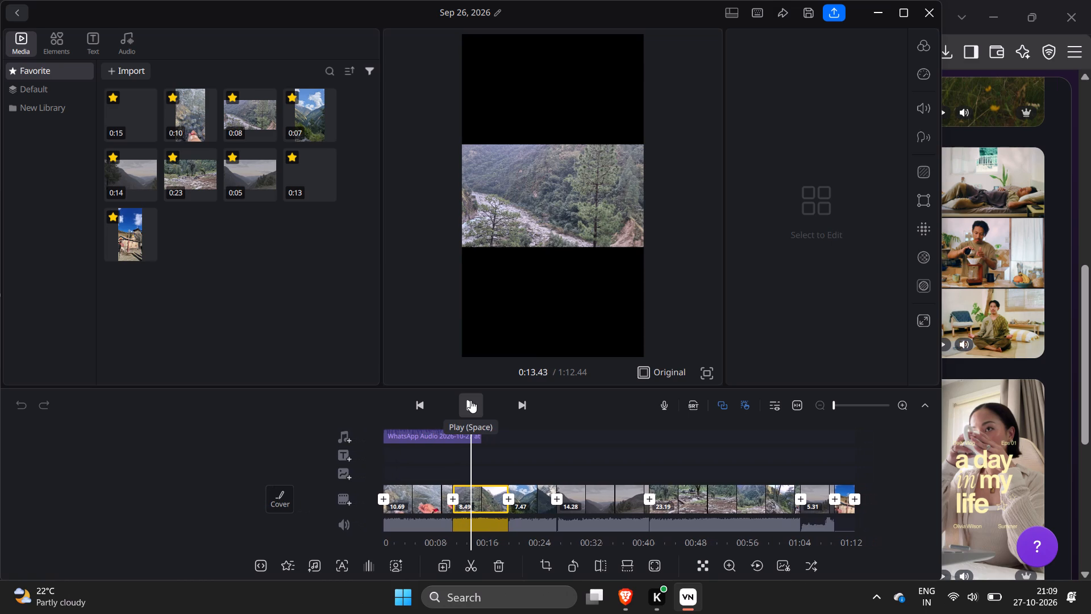
{"action": "left_click", "coordinate": [501, 566]}
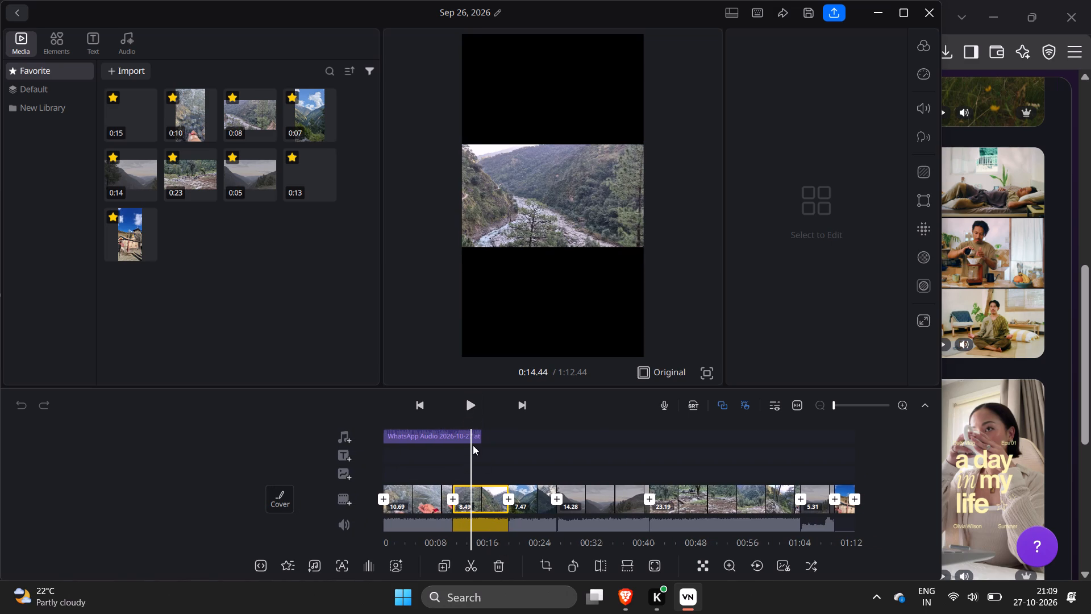
Play through the following clips and delete the dim 14.28-second mountain valley clip from the main video track.
{"action": "left_click", "coordinate": [469, 413]}
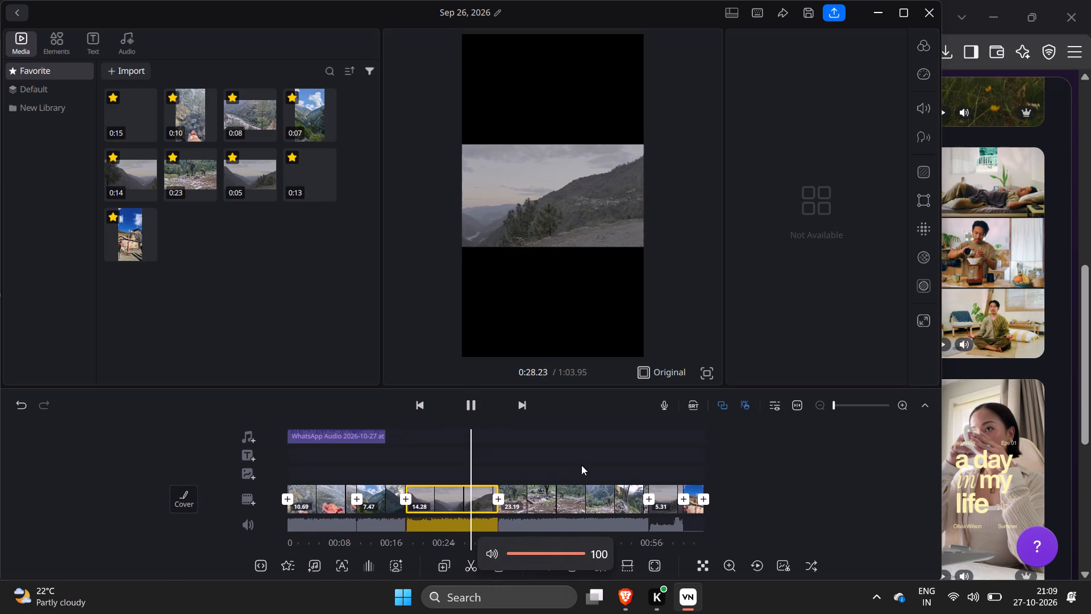
{"action": "left_click", "coordinate": [569, 449]}
{"action": "left_click", "coordinate": [452, 496]}
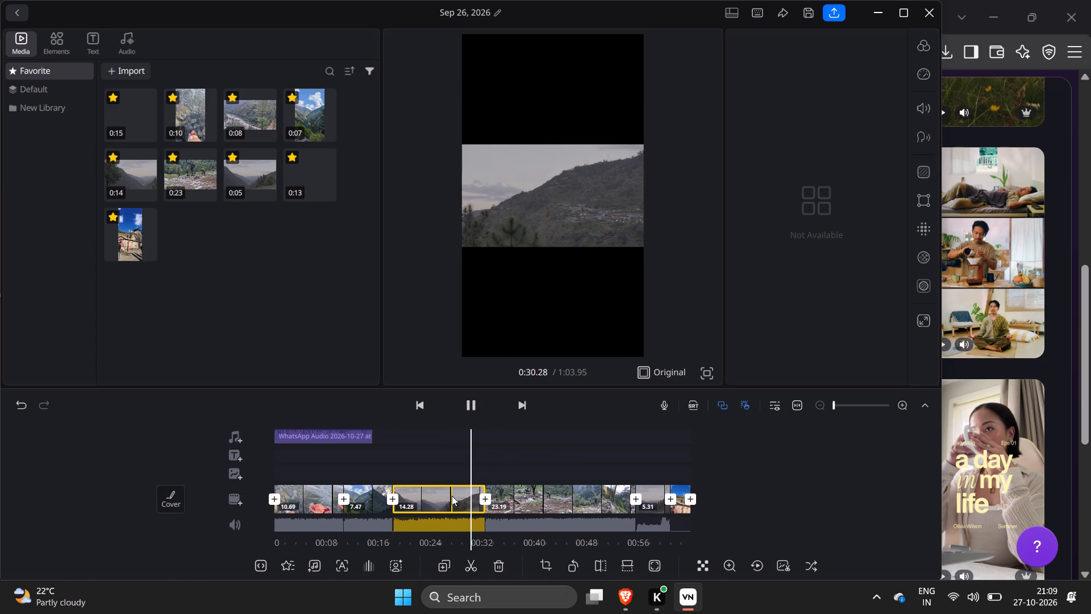
{"action": "left_click", "coordinate": [557, 456]}
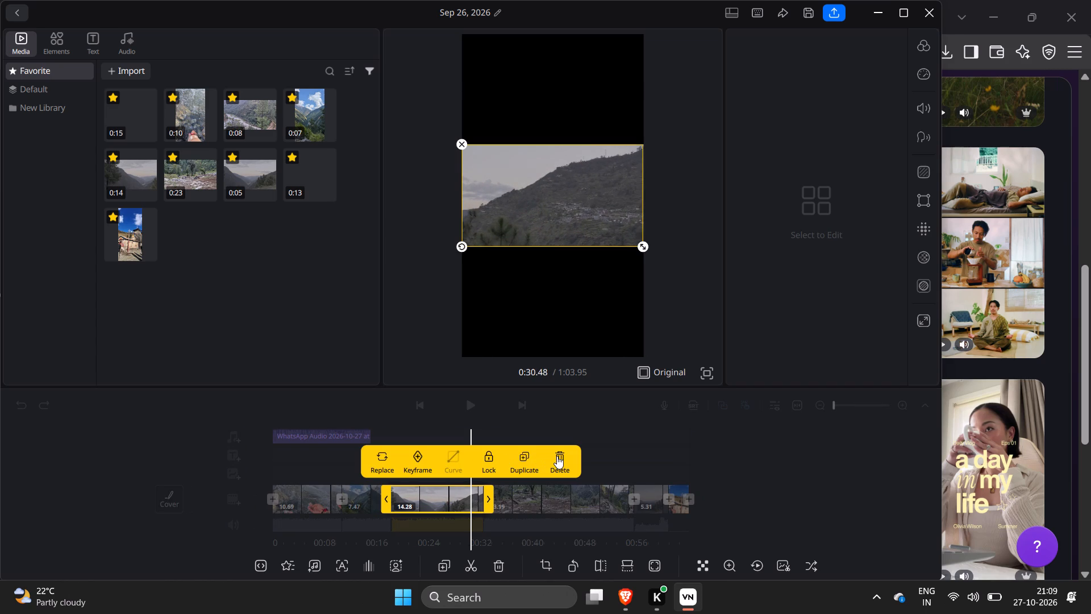
Continue reviewing the remaining clips and delete the dim 5.31-second valley clip just before the temple clip.
{"action": "left_click", "coordinate": [467, 408]}
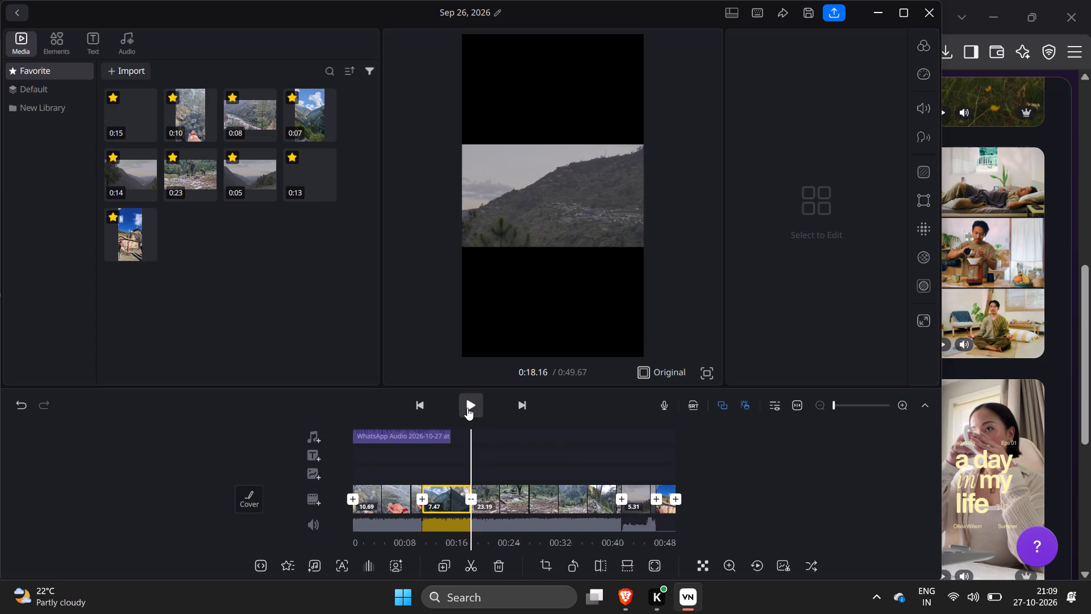
{"action": "left_click", "coordinate": [467, 408]}
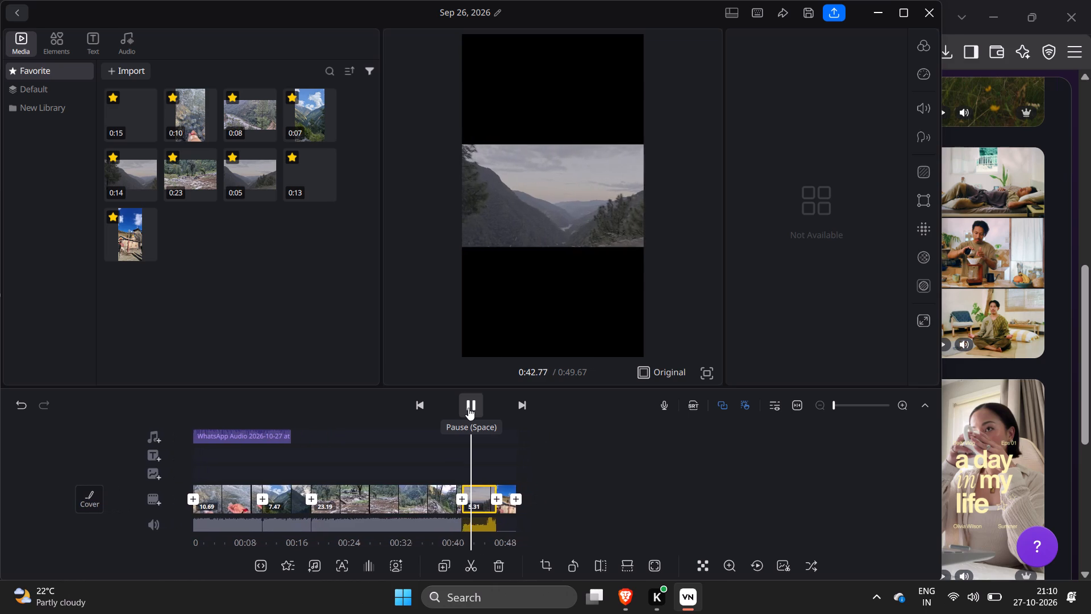
{"action": "left_click", "coordinate": [498, 566]}
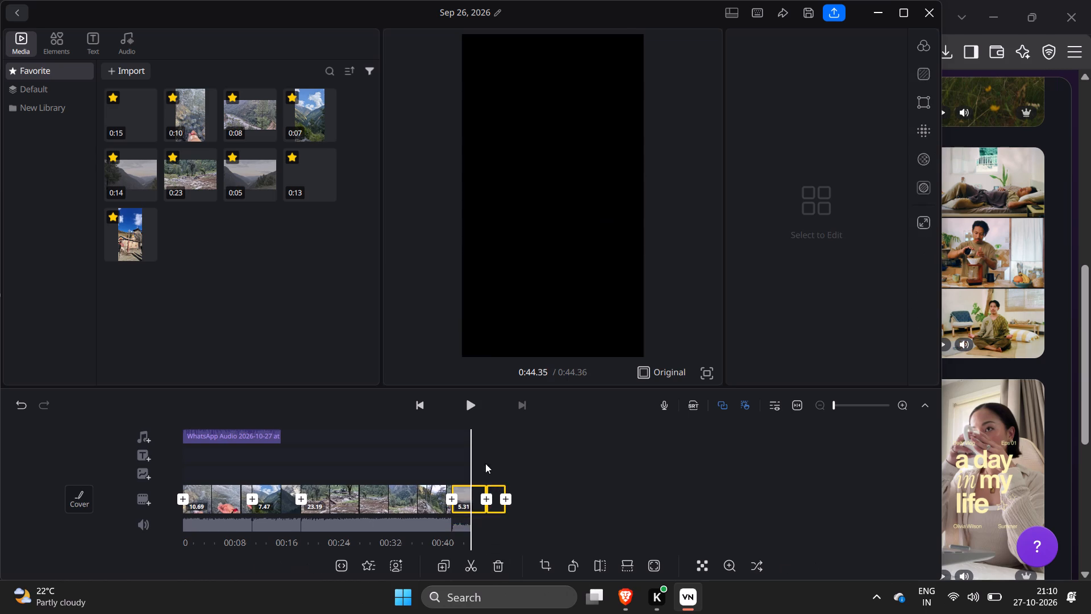
{"action": "left_click_drag", "start_coordinate": [494, 434], "coordinate": [515, 426]}
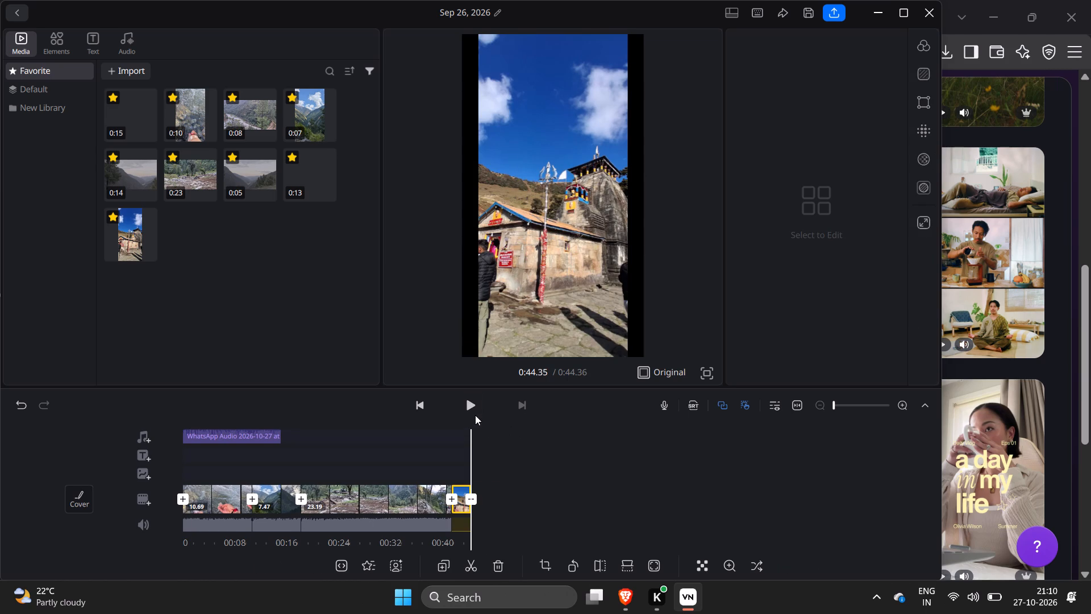
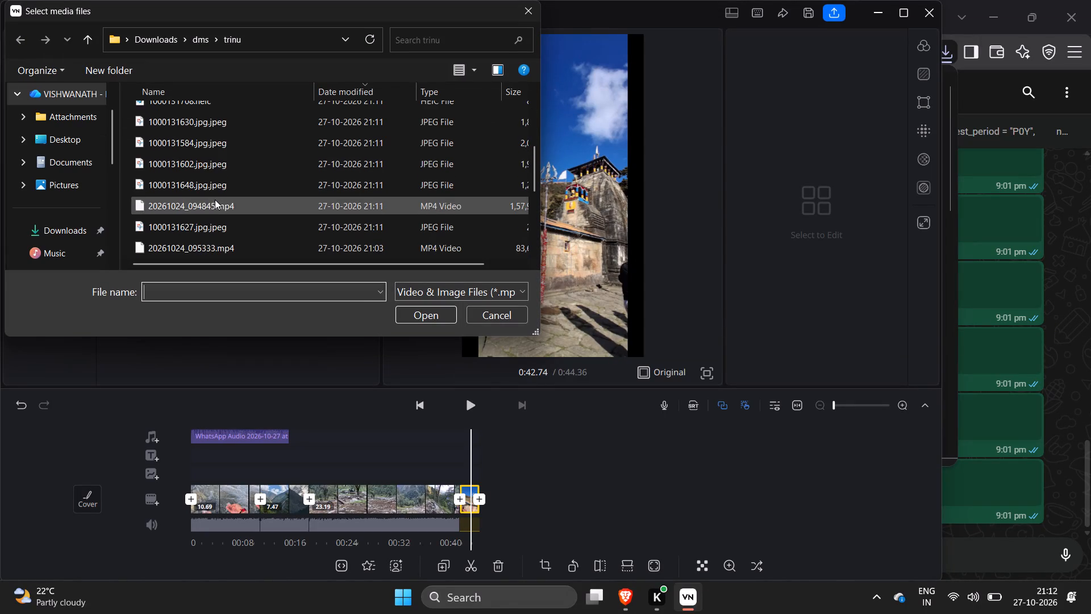
Select the photos in the trinu folder for import, beginning with the six from 1000131580.jpg (1).jpeg through 1000131580.jpg.jpeg.
{"action": "scroll", "coordinate": [215, 200], "scroll_direction": "down", "scroll_amount": 13}
{"action": "scroll", "coordinate": [215, 200], "scroll_direction": "up", "scroll_amount": 12}
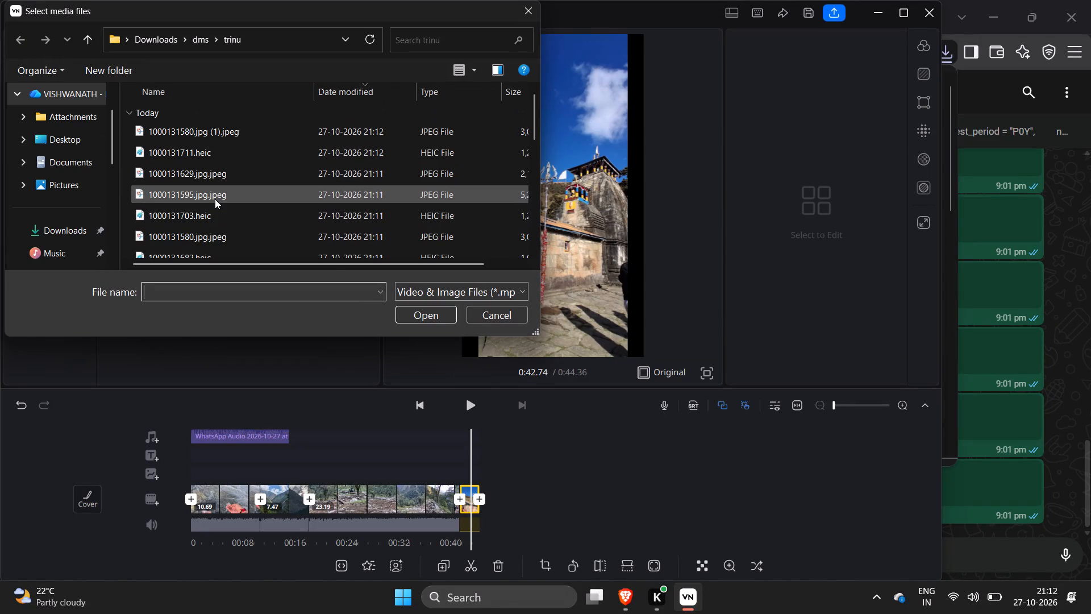
{"action": "scroll", "coordinate": [215, 199], "scroll_direction": "up", "scroll_amount": 6}
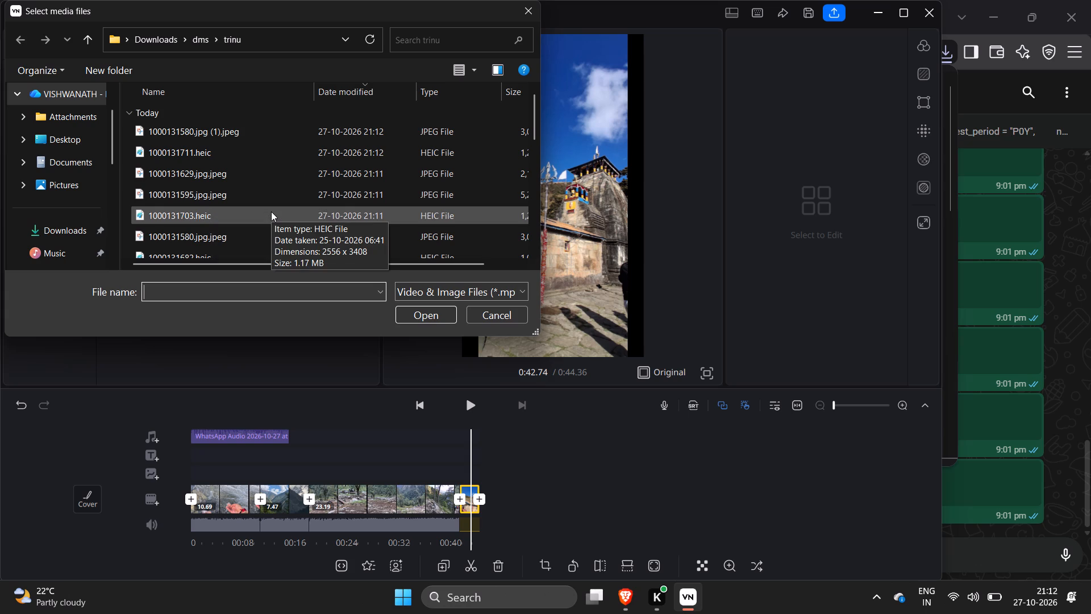
{"action": "left_click", "coordinate": [234, 128], "text": "ctrl"}
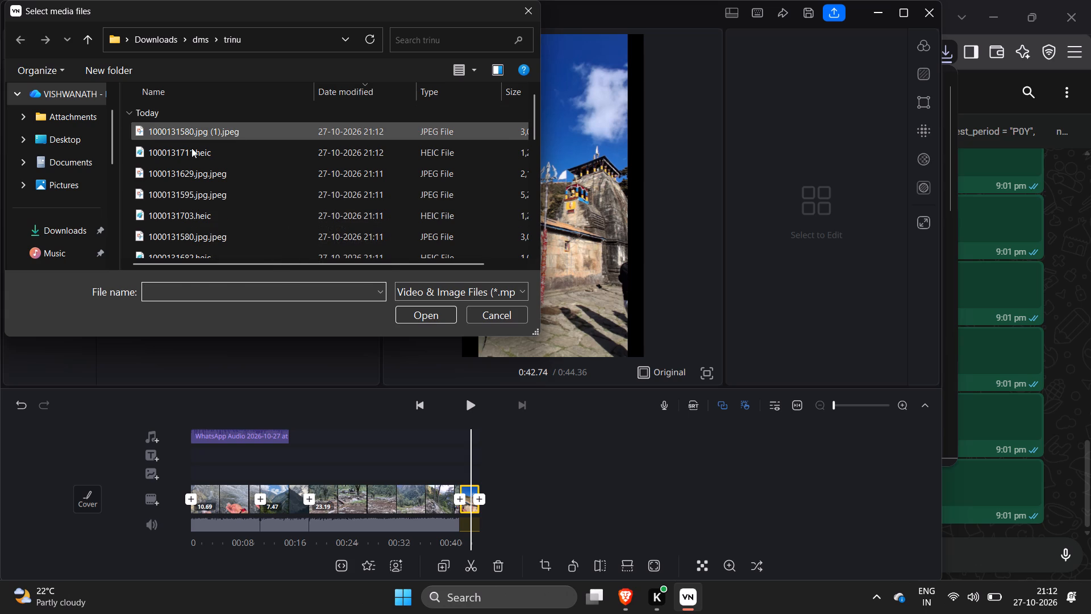
{"action": "left_click", "coordinate": [185, 151], "text": "ctrl"}
{"action": "left_click", "coordinate": [206, 179], "text": "ctrl"}
{"action": "left_click", "coordinate": [209, 194], "text": "ctrl"}
{"action": "left_click", "coordinate": [209, 213], "text": "ctrl"}
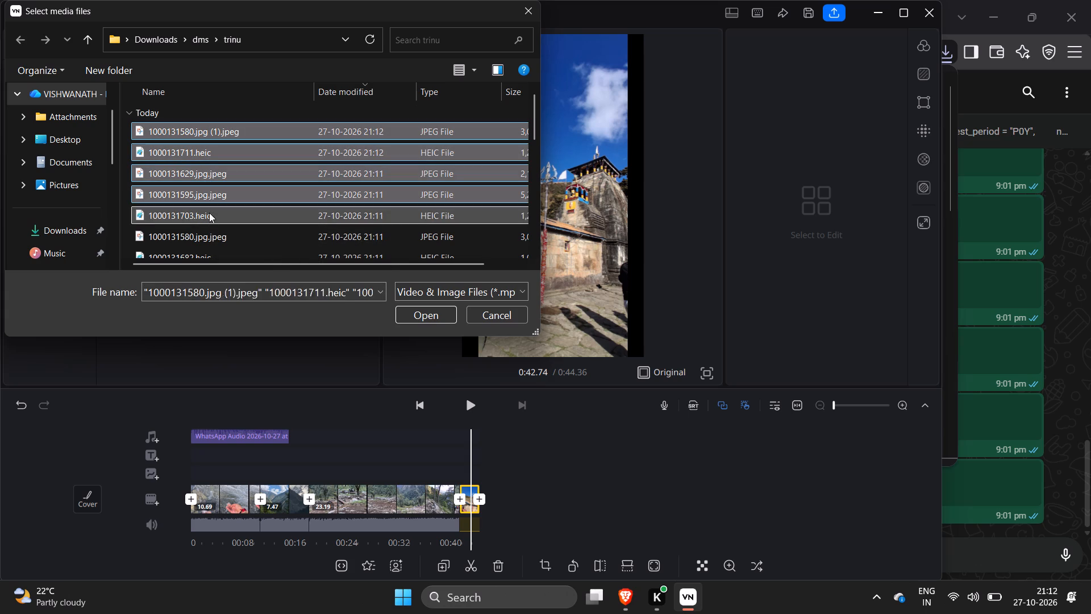
{"action": "left_click", "coordinate": [210, 235], "text": "ctrl"}
{"action": "scroll", "coordinate": [210, 235], "scroll_direction": "down", "scroll_amount": 3, "text": "ctrl"}
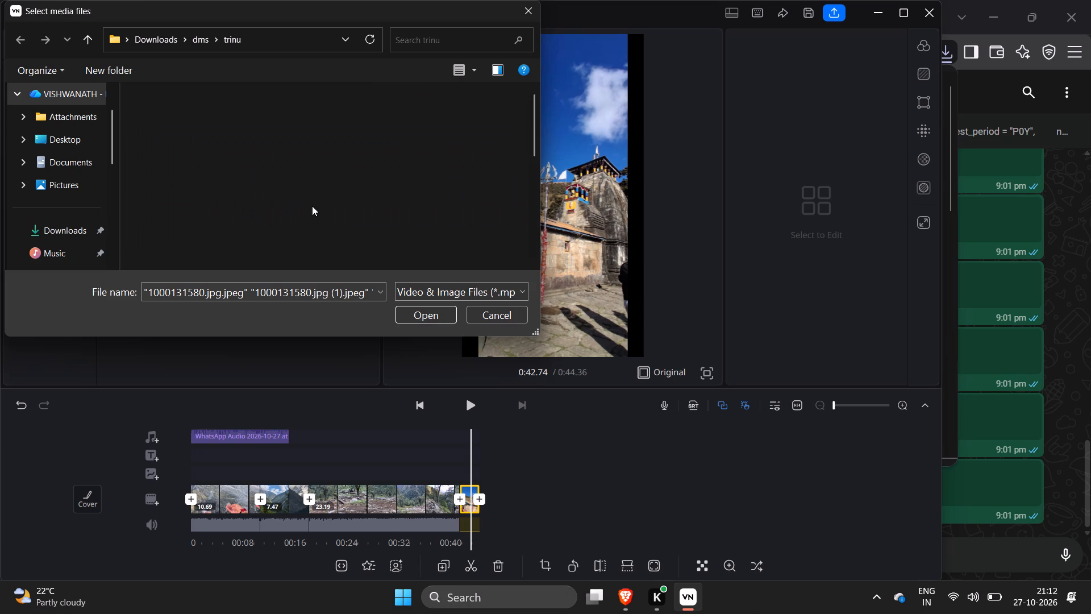
{"action": "scroll", "coordinate": [312, 227], "scroll_direction": "up", "scroll_amount": 8, "text": "ctrl"}
{"action": "scroll", "coordinate": [312, 226], "scroll_direction": "down", "scroll_amount": 2, "text": "ctrl"}
{"action": "scroll", "coordinate": [312, 226], "scroll_direction": "up", "scroll_amount": 5, "text": "ctrl"}
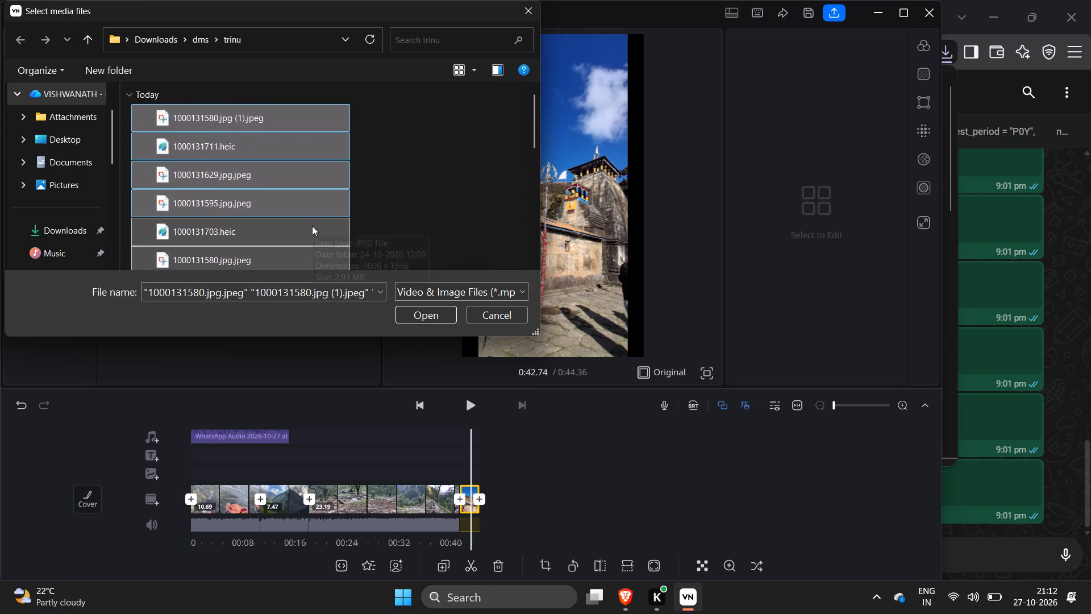
{"action": "scroll", "coordinate": [312, 226], "scroll_direction": "up", "scroll_amount": 5, "text": "ctrl"}
{"action": "scroll", "coordinate": [387, 202], "scroll_direction": "down", "scroll_amount": 1}
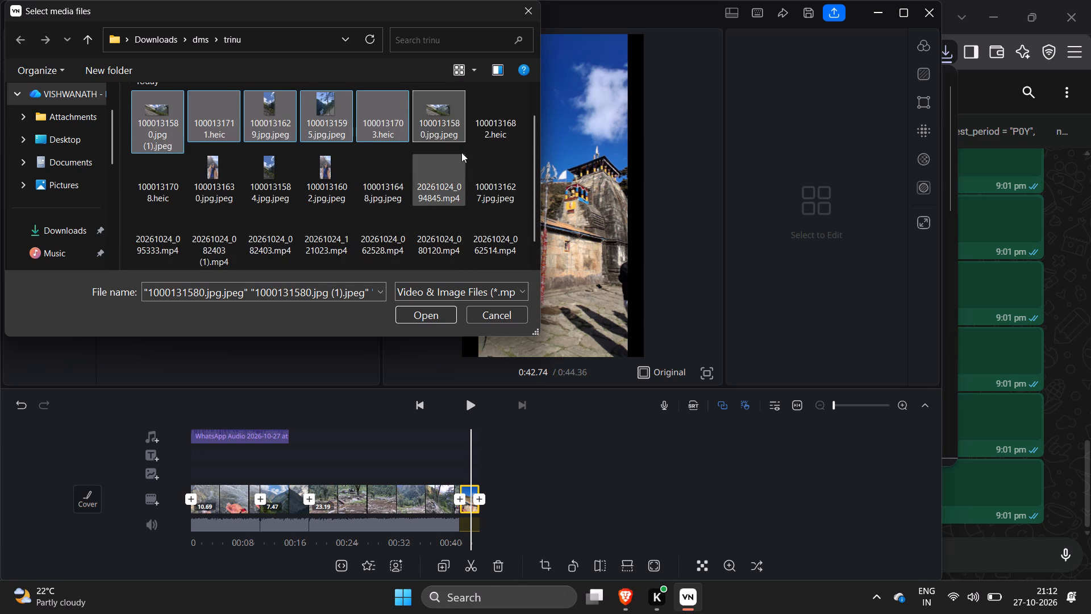
{"action": "left_click", "coordinate": [170, 169], "text": "ctrl"}
{"action": "left_click", "coordinate": [206, 170], "text": "ctrl"}
{"action": "left_click", "coordinate": [248, 171], "text": "ctrl"}
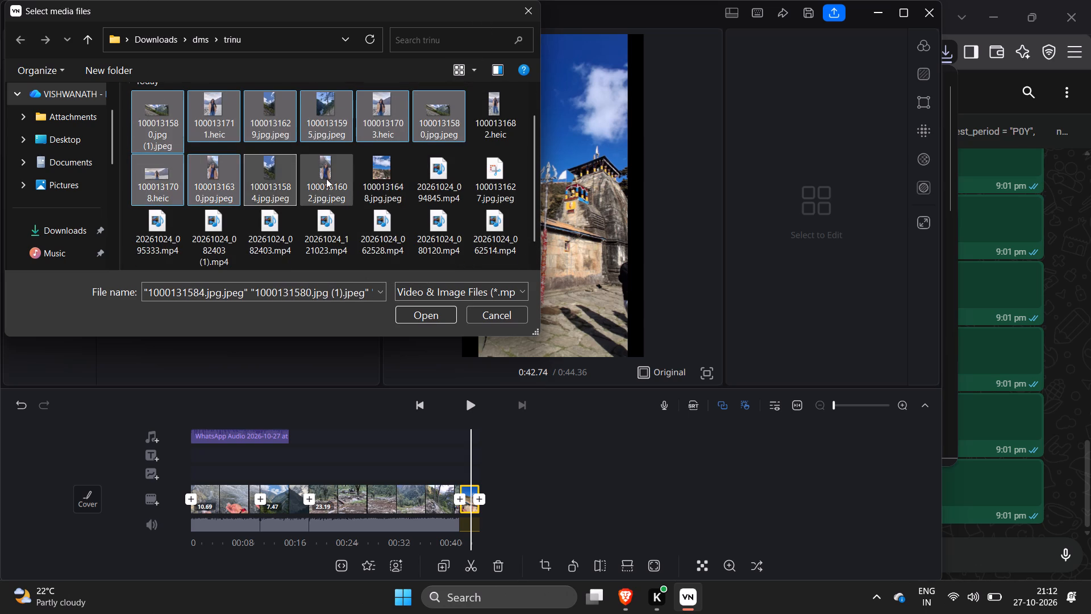
{"action": "left_click", "coordinate": [326, 179], "text": "ctrl"}
{"action": "left_click", "coordinate": [385, 177], "text": "ctrl"}
{"action": "left_click", "coordinate": [496, 99], "text": "ctrl"}
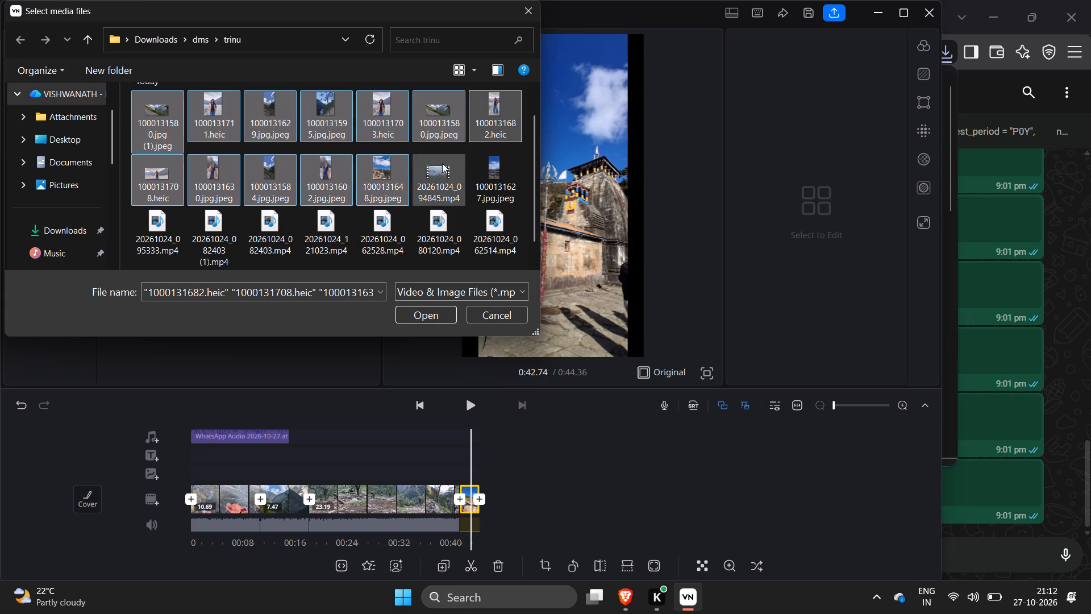
{"action": "scroll", "coordinate": [394, 198], "scroll_direction": "down", "scroll_amount": 3}
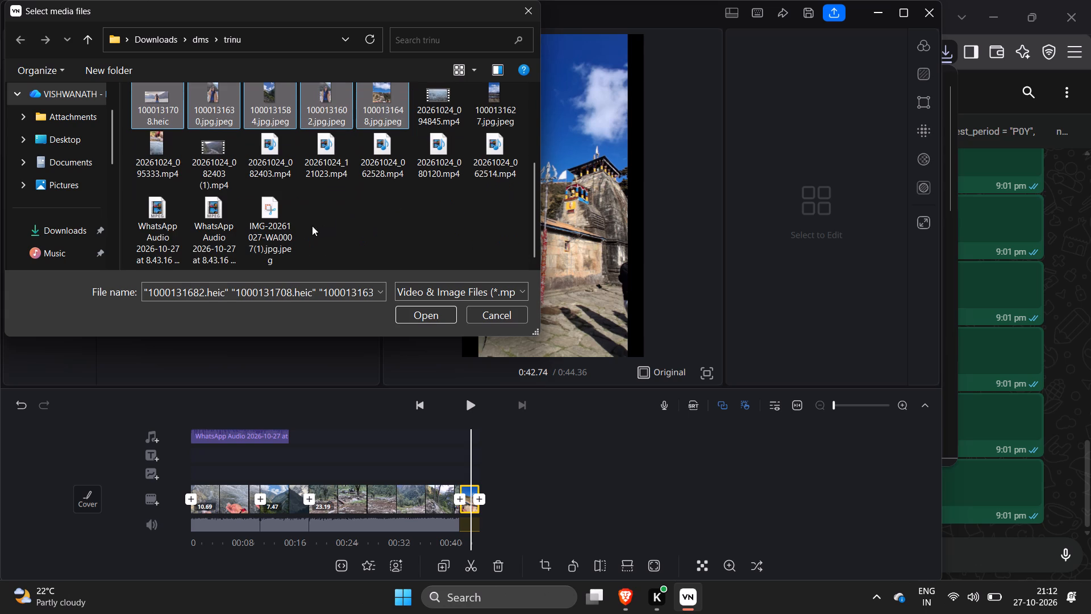
{"action": "left_click", "coordinate": [163, 152], "text": "ctrl"}
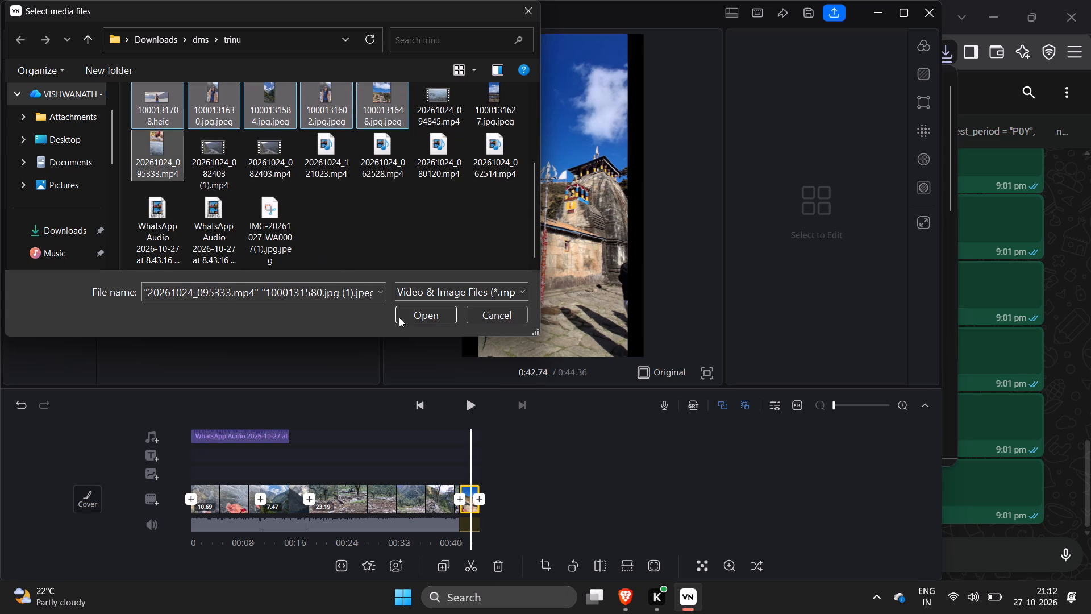
{"action": "left_click", "coordinate": [431, 320]}
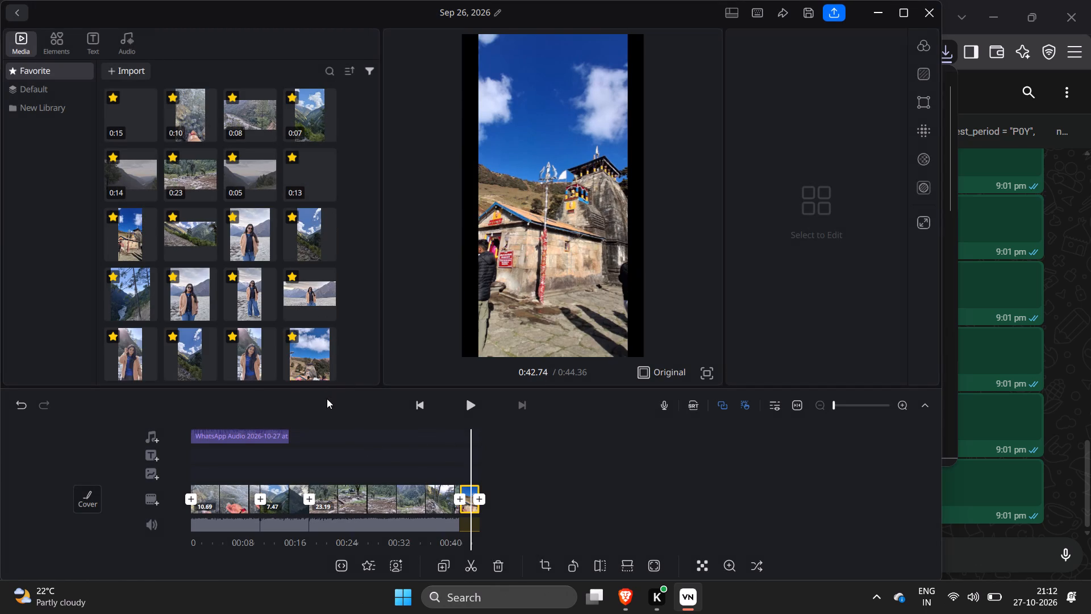
Return to the start of the timeline and start playing the opening 10.69-second clip with the WhatsApp audio.
{"action": "scroll", "coordinate": [449, 466], "scroll_direction": "down", "scroll_amount": 4}
{"action": "left_click_drag", "start_coordinate": [443, 461], "coordinate": [768, 454]}
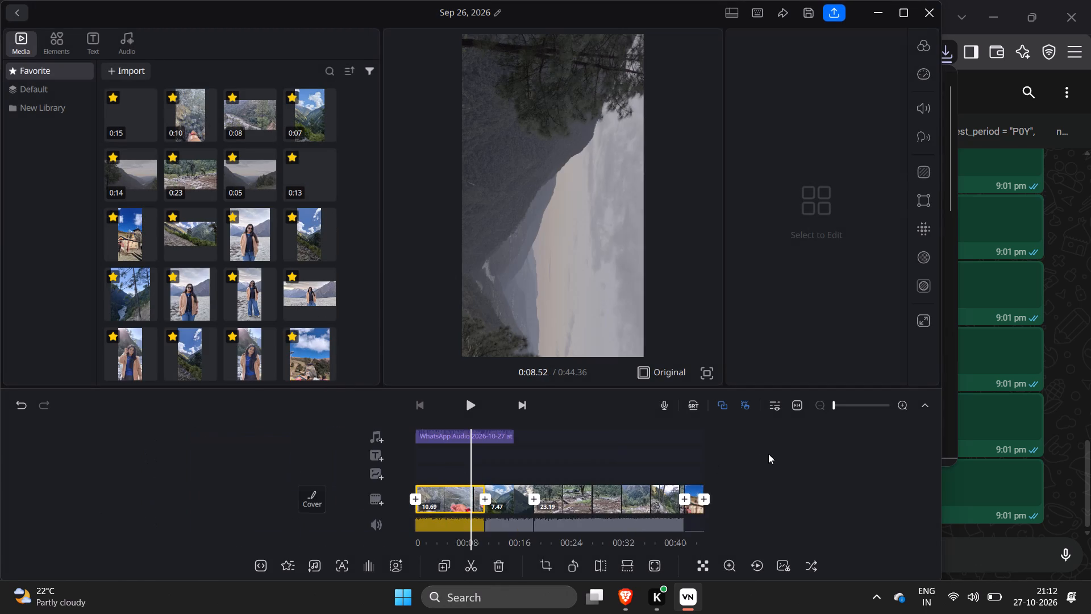
{"action": "left_click_drag", "start_coordinate": [768, 454], "coordinate": [756, 447]}
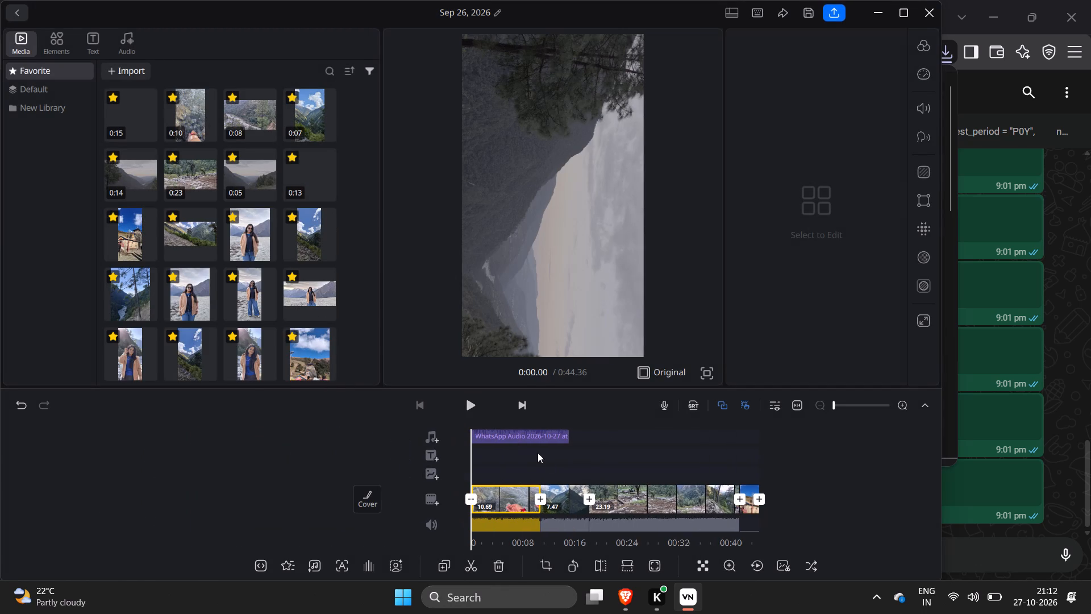
{"action": "scroll", "coordinate": [538, 453], "scroll_direction": "up", "scroll_amount": 5, "text": "ctrl"}
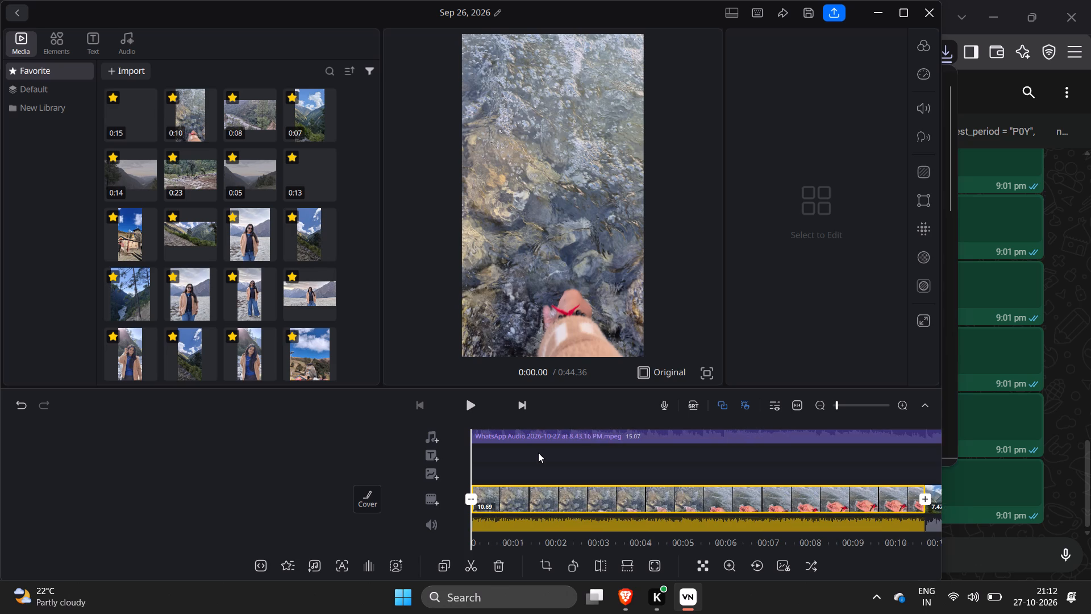
{"action": "scroll", "coordinate": [538, 453], "scroll_direction": "down", "scroll_amount": 3, "text": "ctrl"}
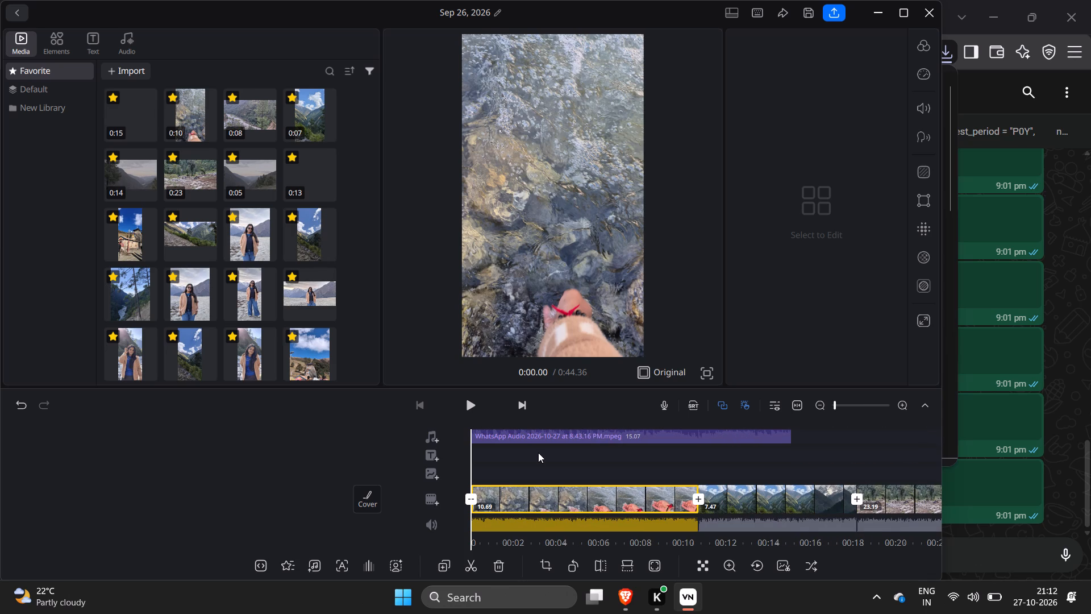
{"action": "left_click", "coordinate": [577, 450]}
{"action": "left_click", "coordinate": [468, 394]}
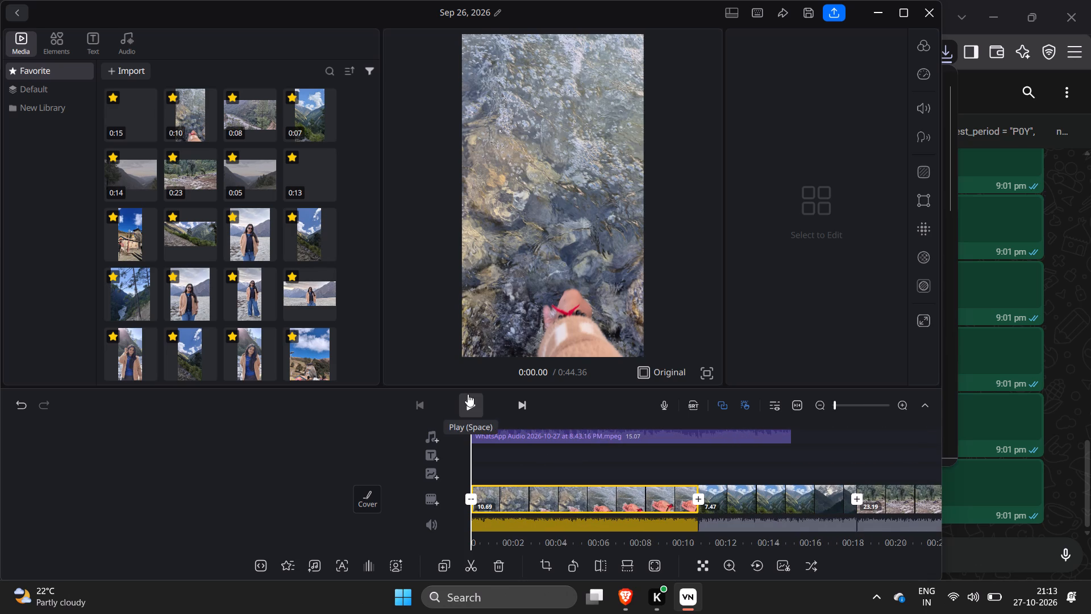
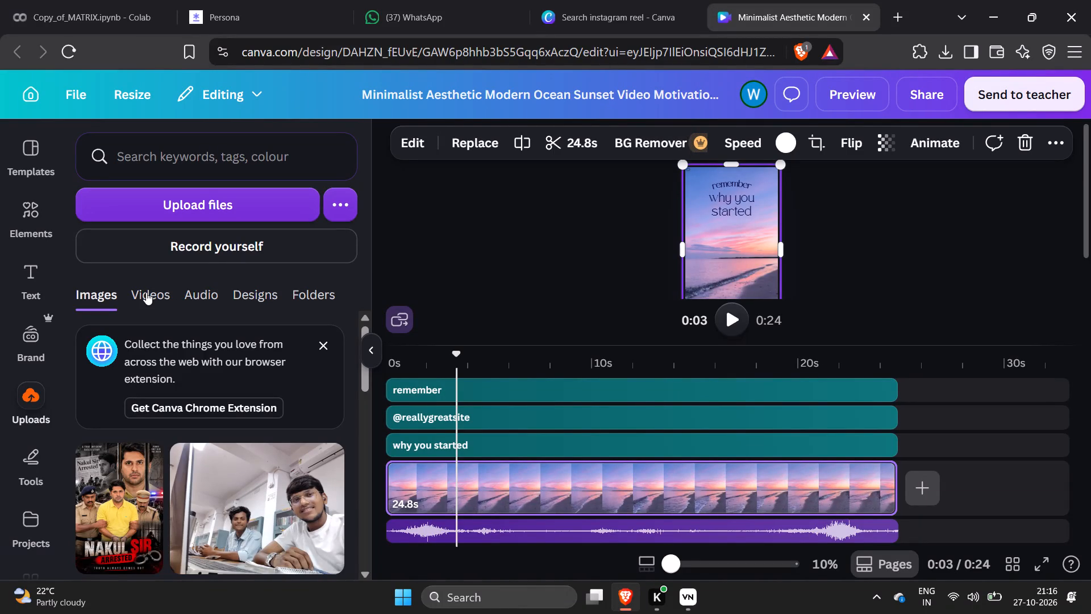
Upload the video 20261024_095333.mp4 from the Downloads > dms > trinu folder to the Canva video uploads.
{"action": "left_click", "coordinate": [146, 292]}
{"action": "scroll", "coordinate": [146, 292], "scroll_direction": "down", "scroll_amount": 1}
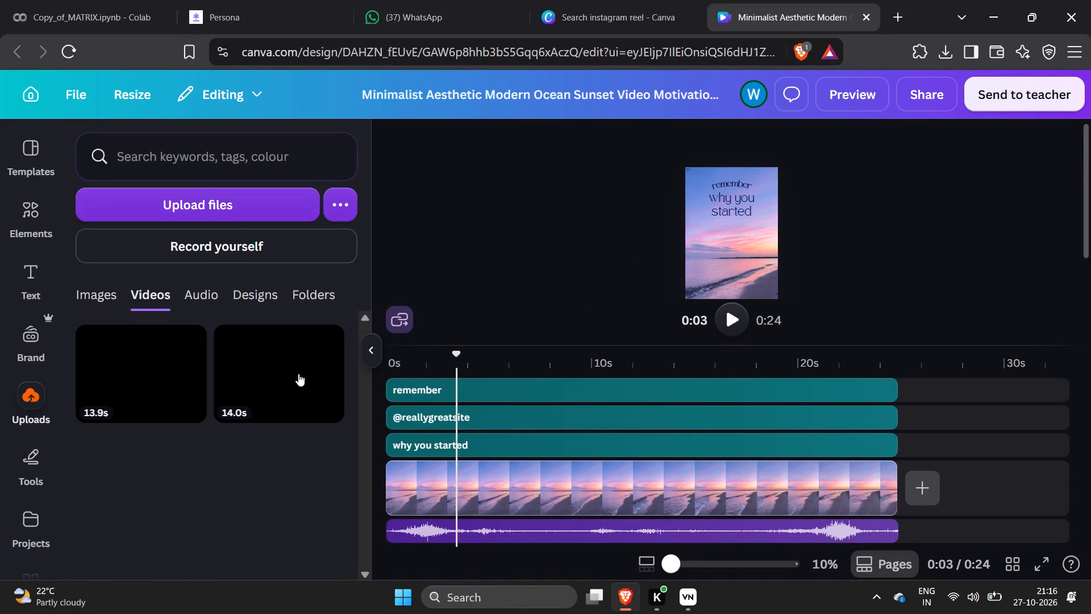
{"action": "left_click", "coordinate": [221, 197]}
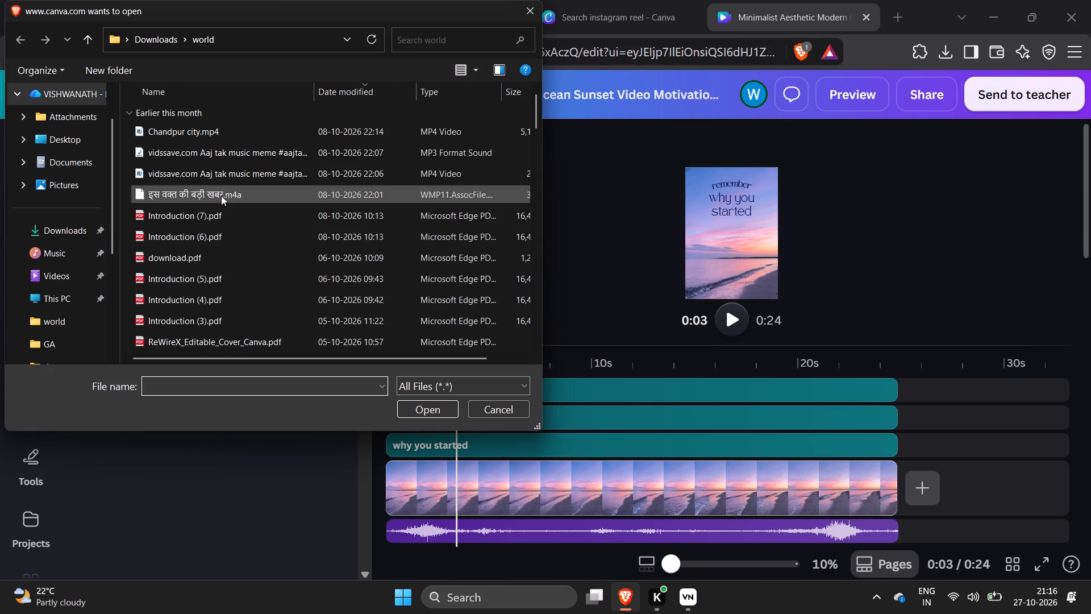
{"action": "left_click", "coordinate": [49, 229]}
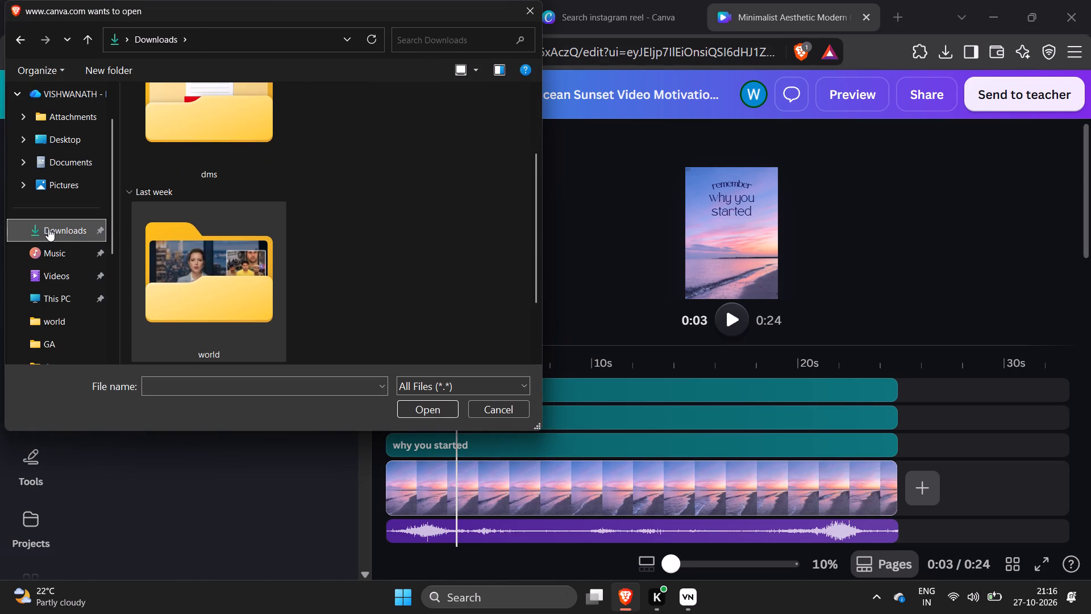
{"action": "double_click", "coordinate": [190, 142]}
{"action": "left_click", "coordinate": [203, 164]}
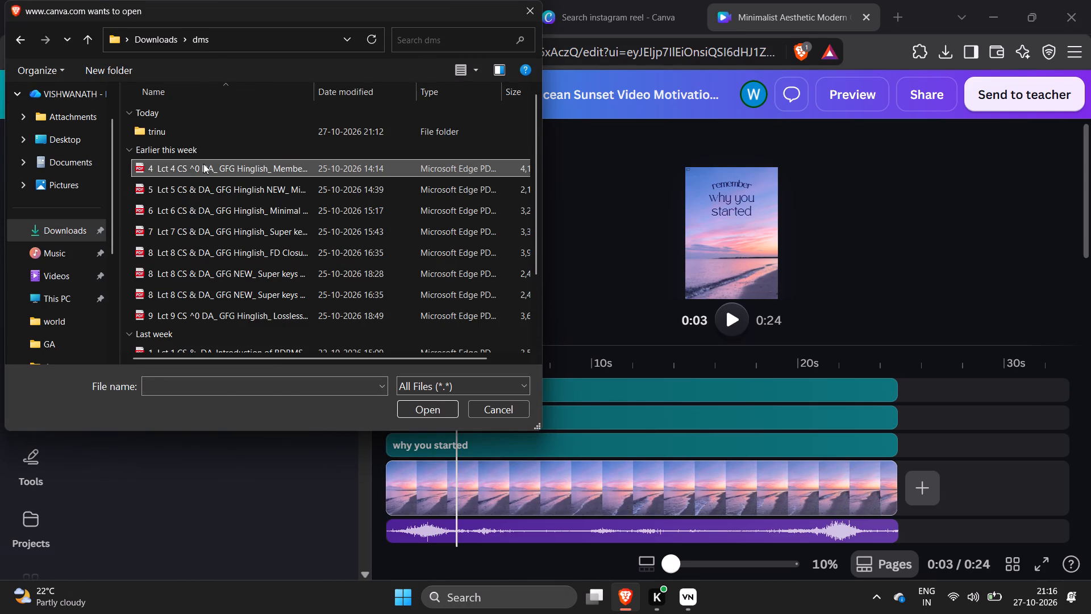
{"action": "left_click", "coordinate": [16, 39]}
{"action": "left_click", "coordinate": [203, 228]}
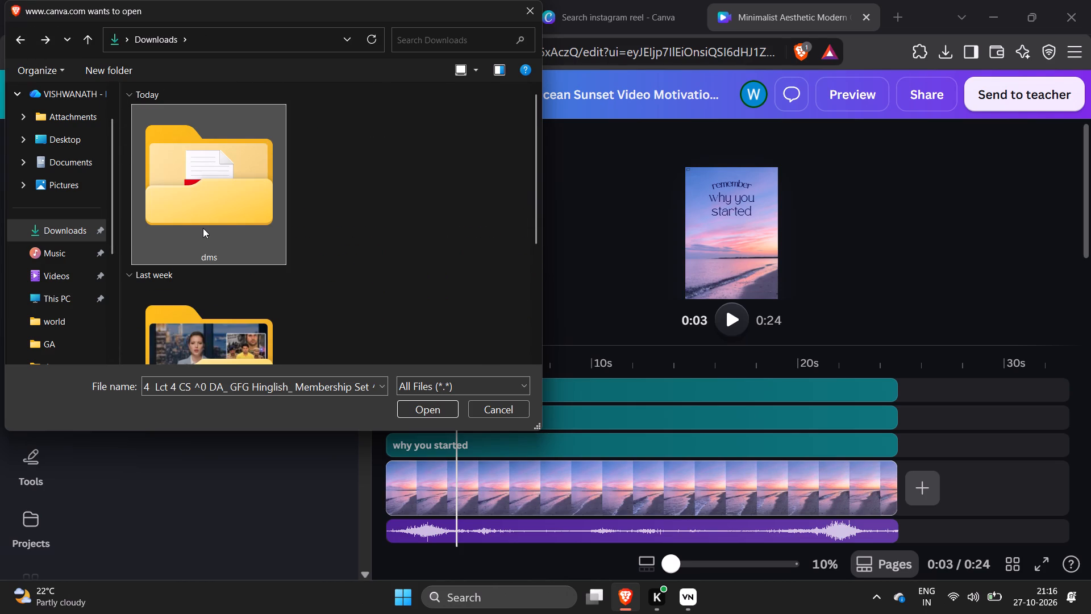
{"action": "double_click", "coordinate": [198, 192]}
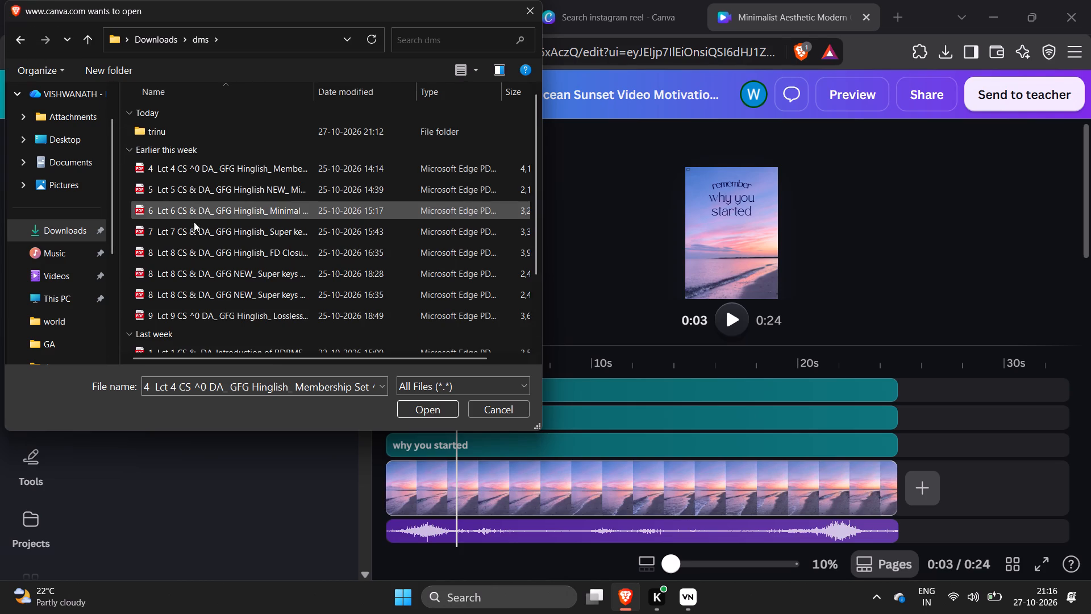
{"action": "double_click", "coordinate": [188, 132]}
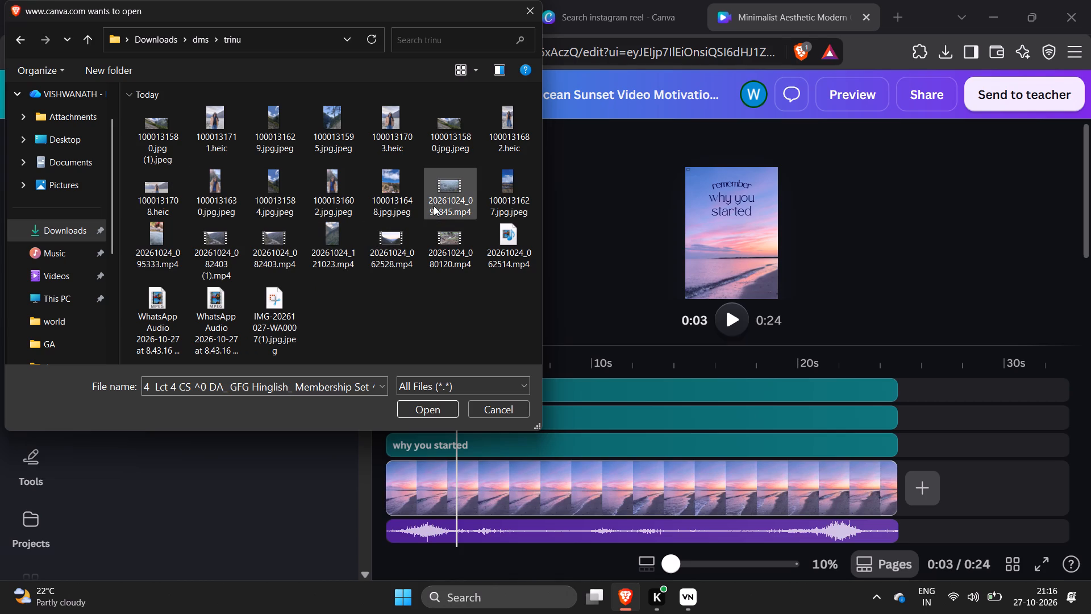
{"action": "scroll", "coordinate": [280, 224], "scroll_direction": "down", "scroll_amount": 6}
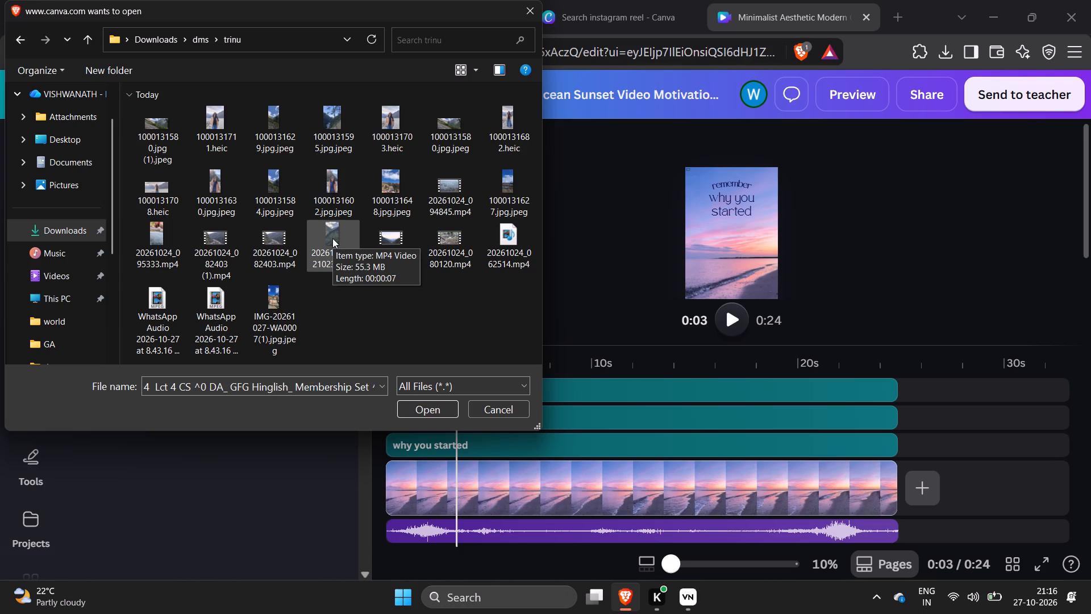
{"action": "left_click", "coordinate": [163, 240]}
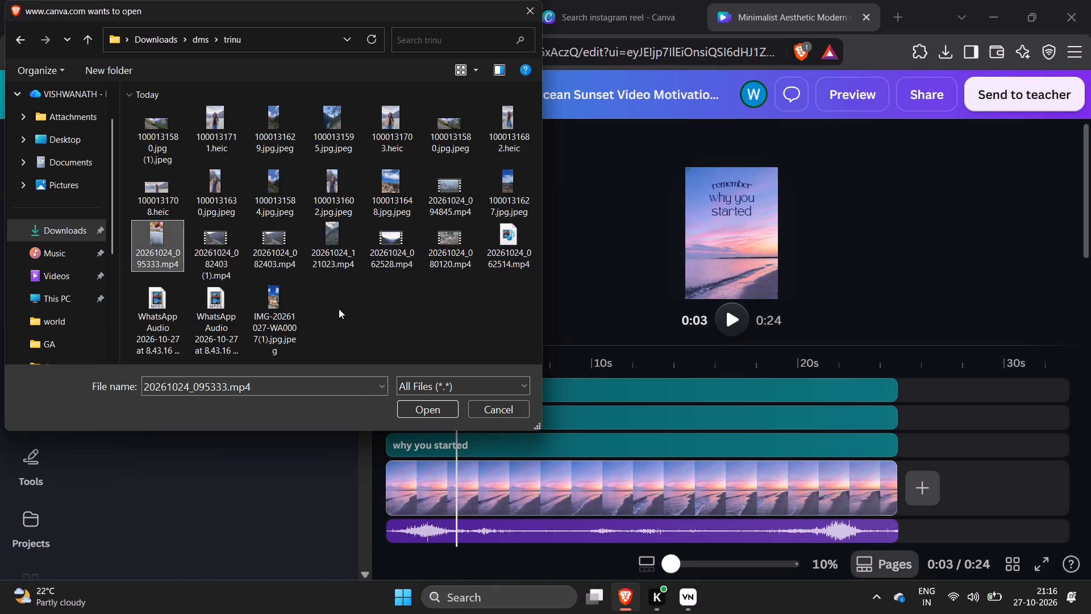
{"action": "left_click", "coordinate": [431, 410]}
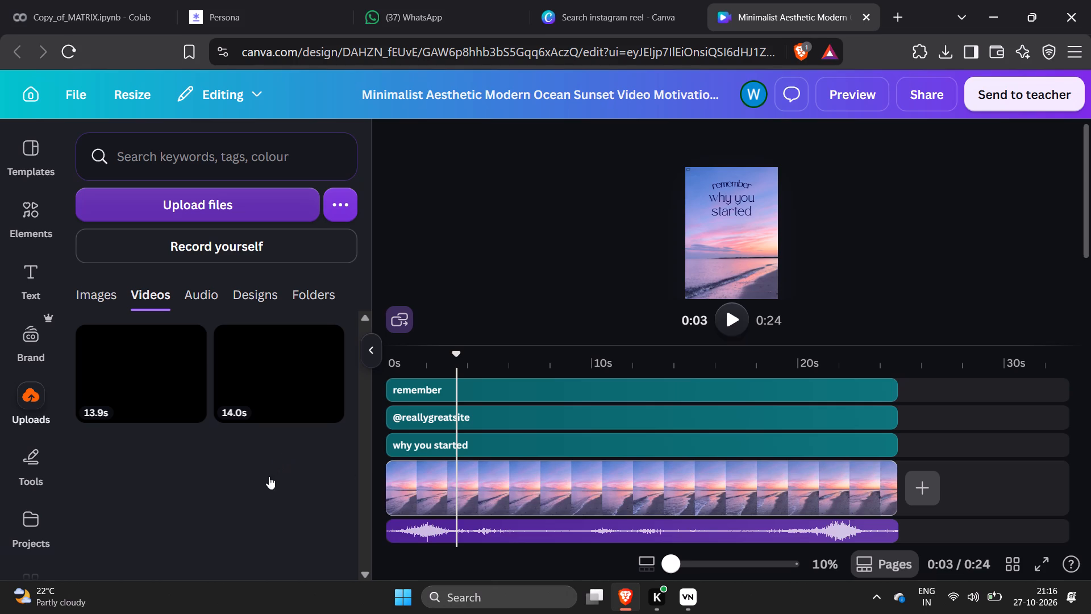
Switch to VN and play the timeline from the start to preview the opening clip.
{"action": "left_click", "coordinate": [688, 601]}
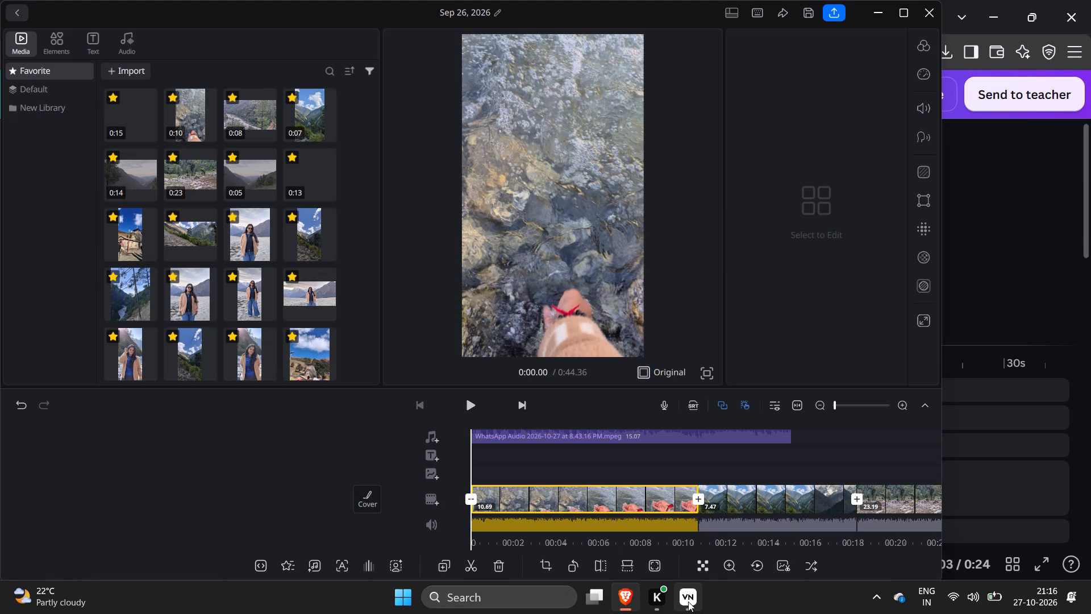
{"action": "left_click", "coordinate": [466, 412]}
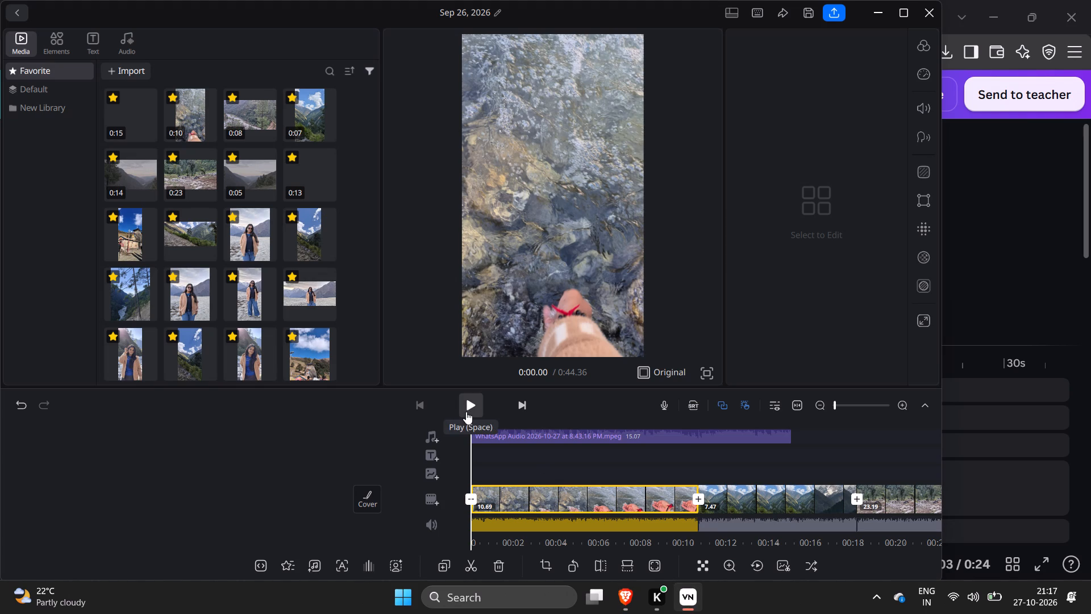
{"action": "left_click", "coordinate": [474, 404]}
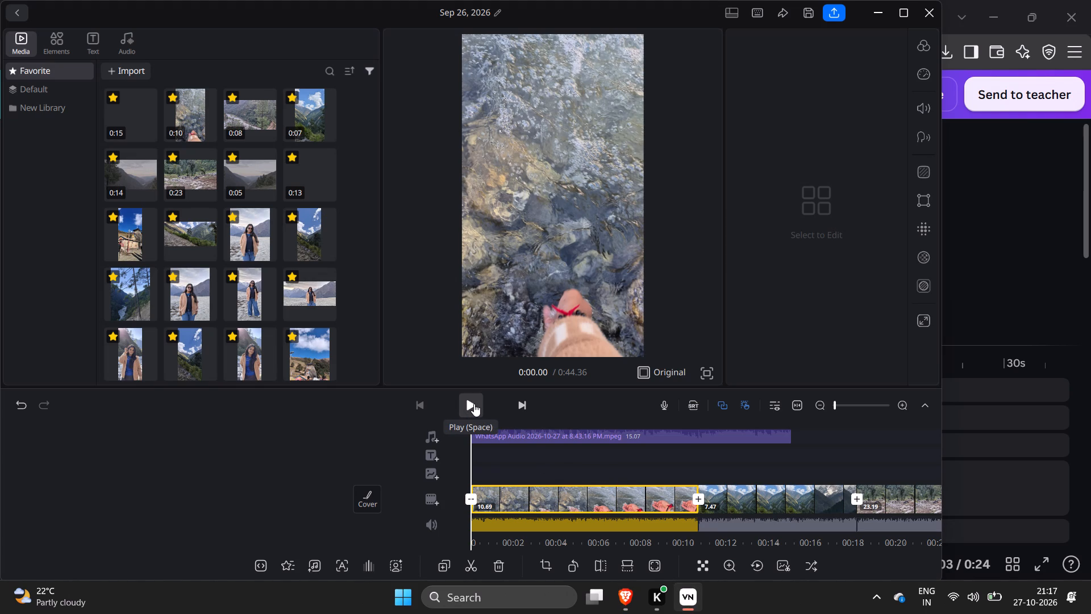
{"action": "left_click", "coordinate": [474, 404]}
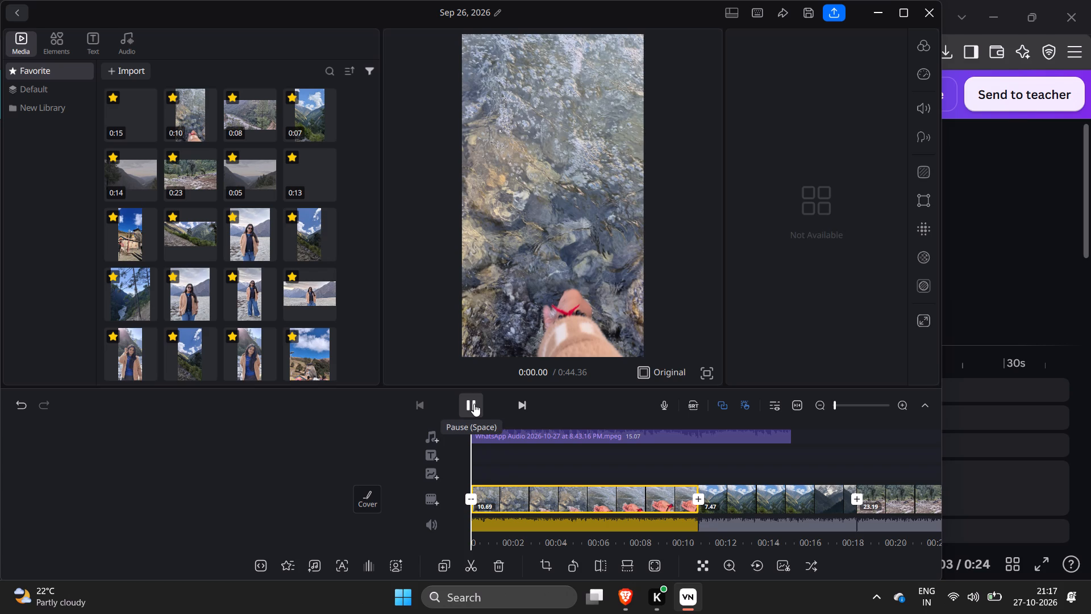
{"action": "left_click", "coordinate": [474, 404]}
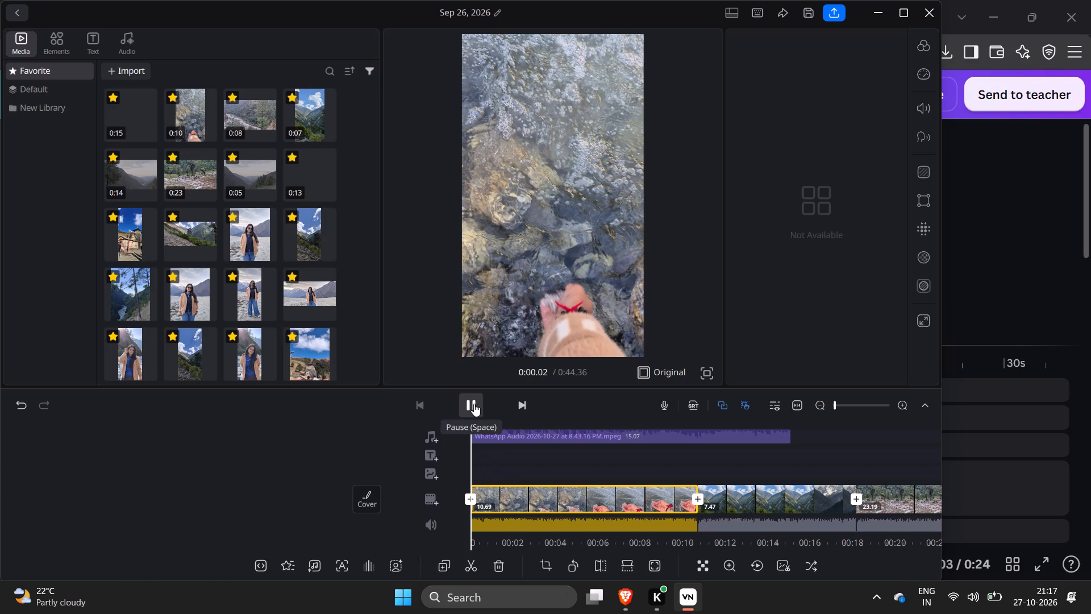
Delete the 23.19-second rocky roadside clip and the 3-second photo that follows it from the timeline.
{"action": "left_click", "coordinate": [717, 493]}
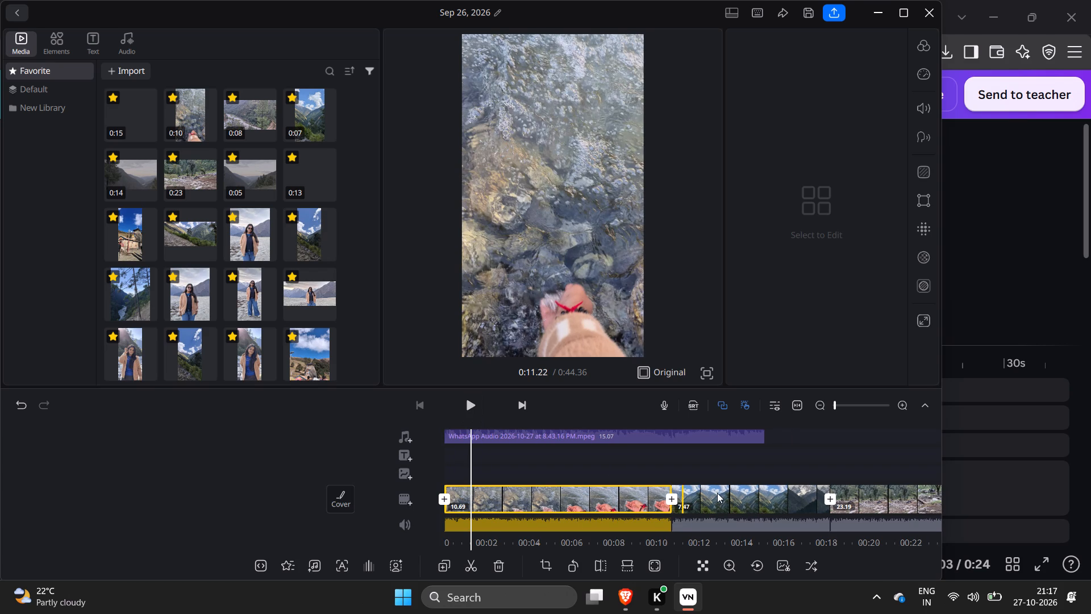
{"action": "left_click", "coordinate": [721, 492]}
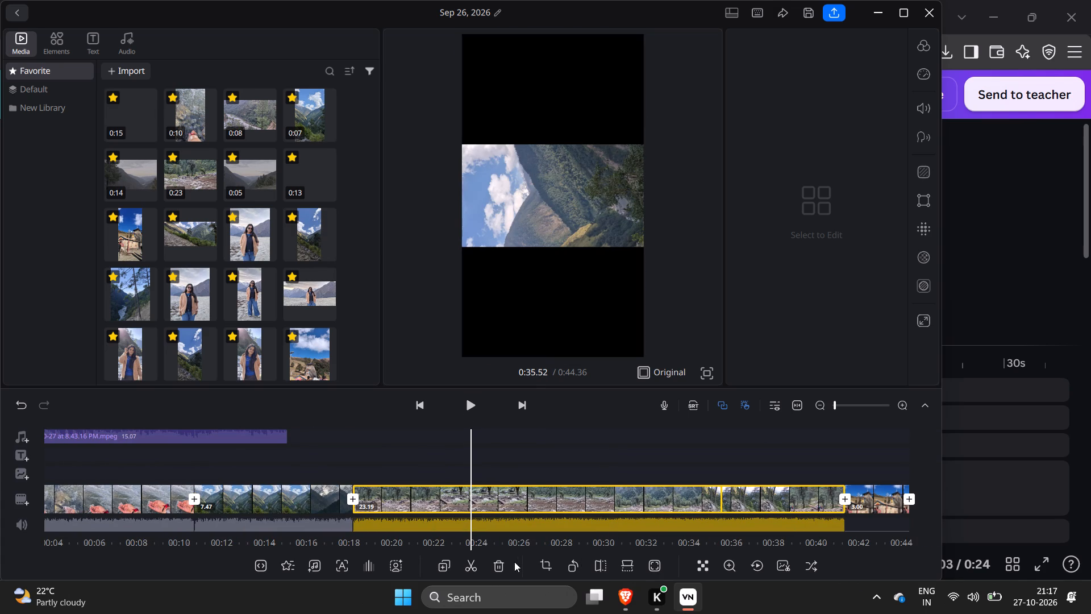
{"action": "left_click", "coordinate": [495, 567]}
{"action": "left_click", "coordinate": [506, 455]}
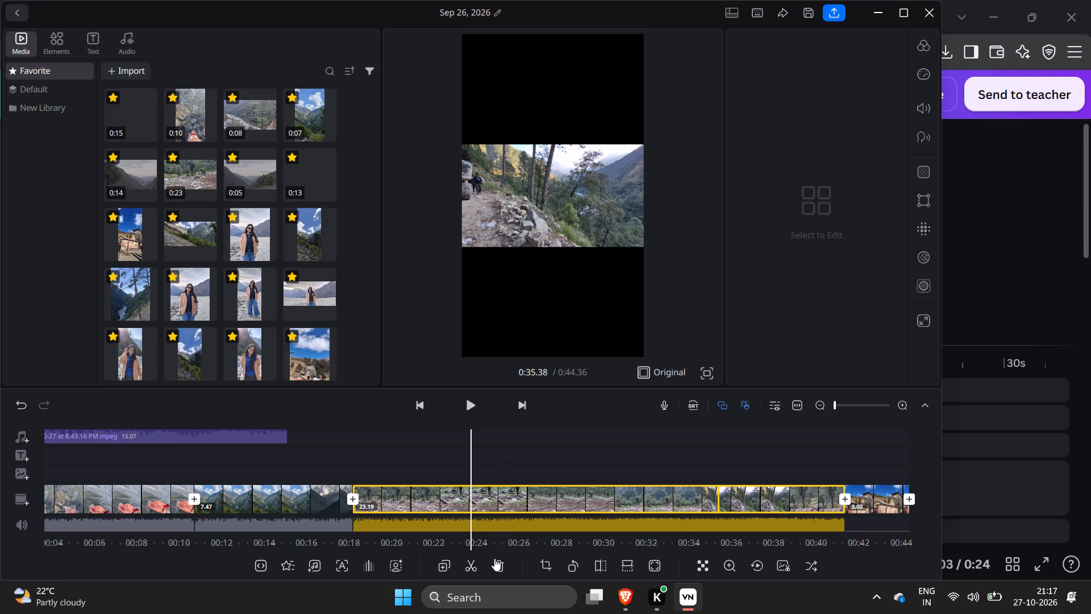
{"action": "left_click", "coordinate": [497, 560]}
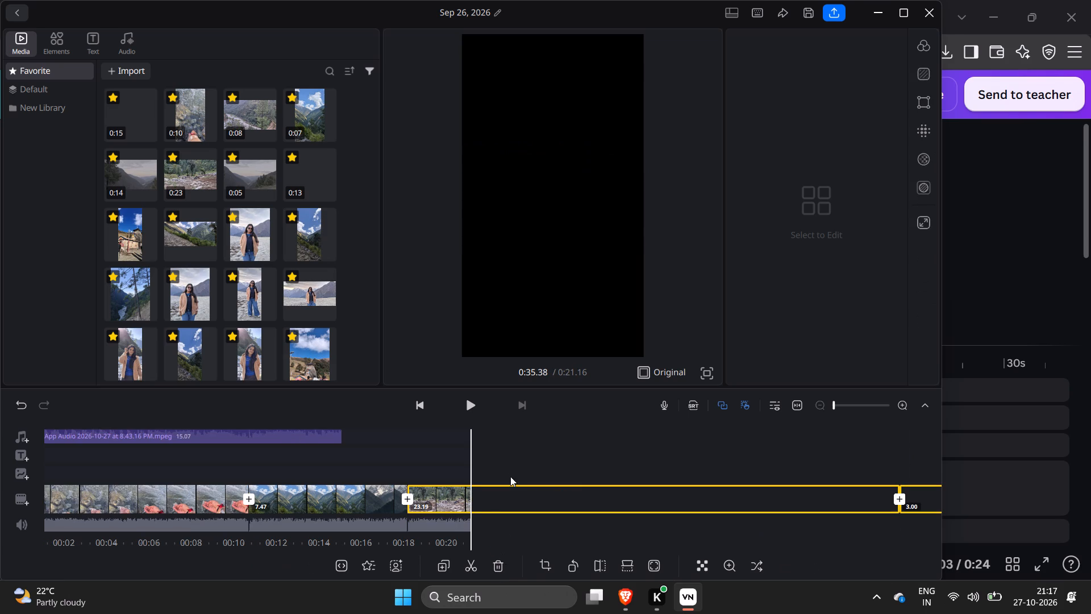
Return to the start of the timeline and preview the opening 10.69-second river clip with the WhatsApp audio.
{"action": "left_click_drag", "start_coordinate": [423, 459], "coordinate": [533, 424]}
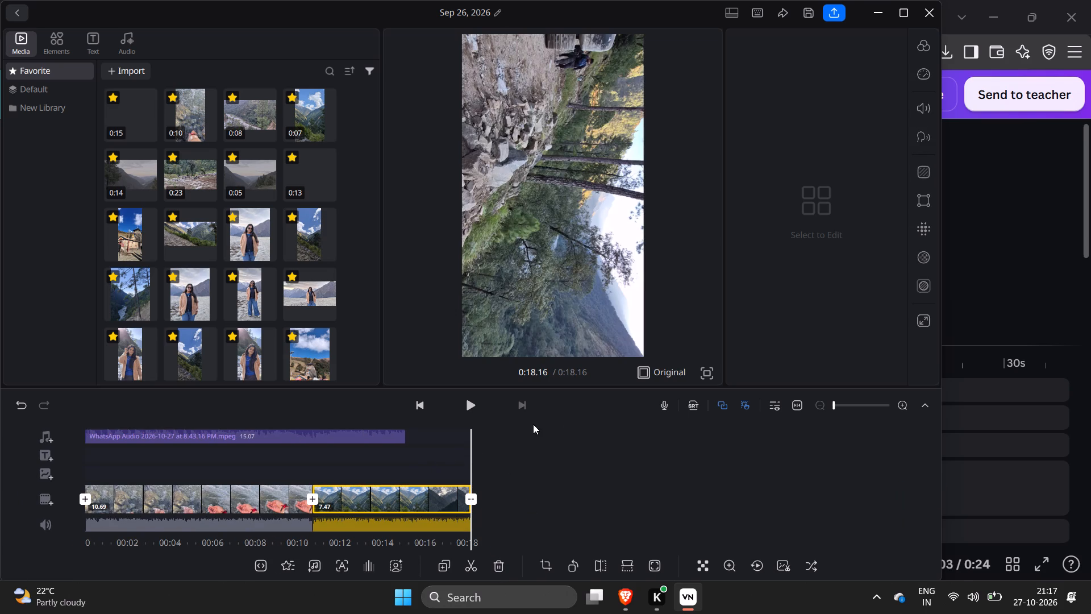
{"action": "left_click_drag", "start_coordinate": [533, 424], "coordinate": [1090, 478]}
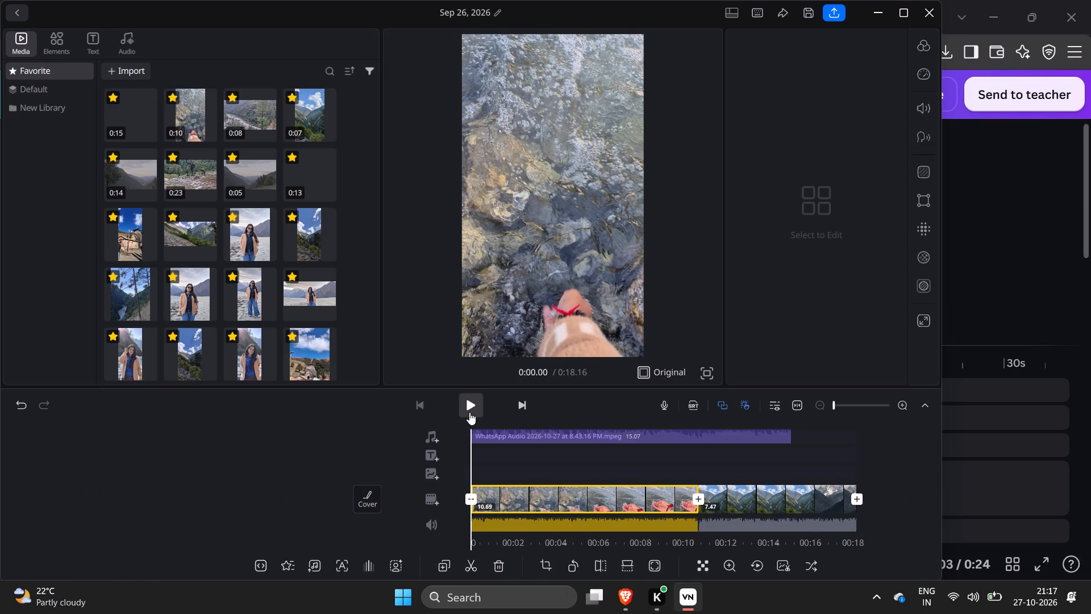
{"action": "left_click", "coordinate": [469, 411]}
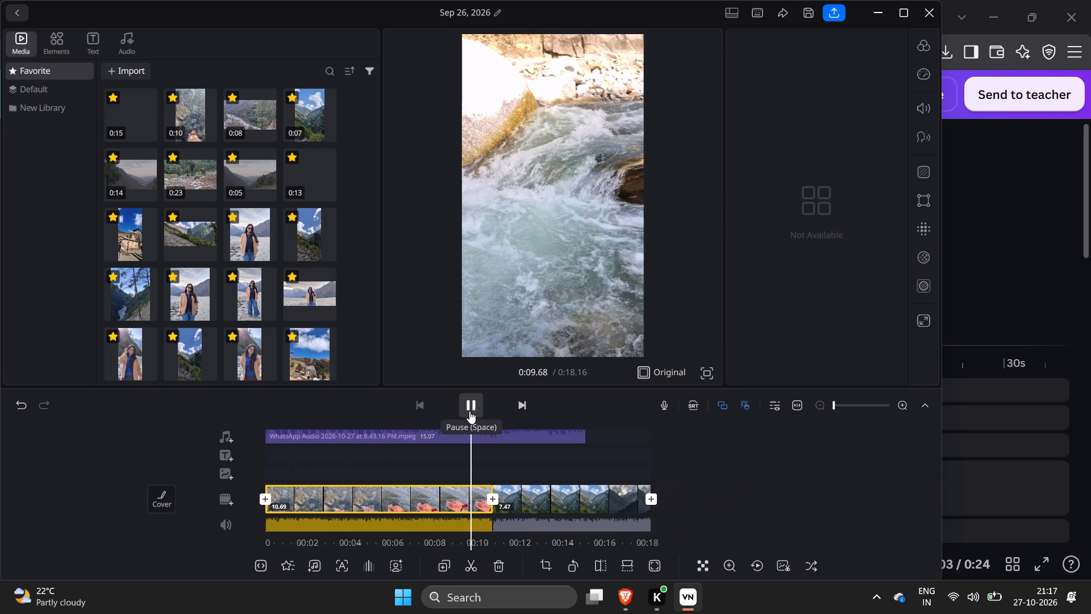
{"action": "left_click", "coordinate": [469, 411]}
{"action": "left_click", "coordinate": [469, 411]}
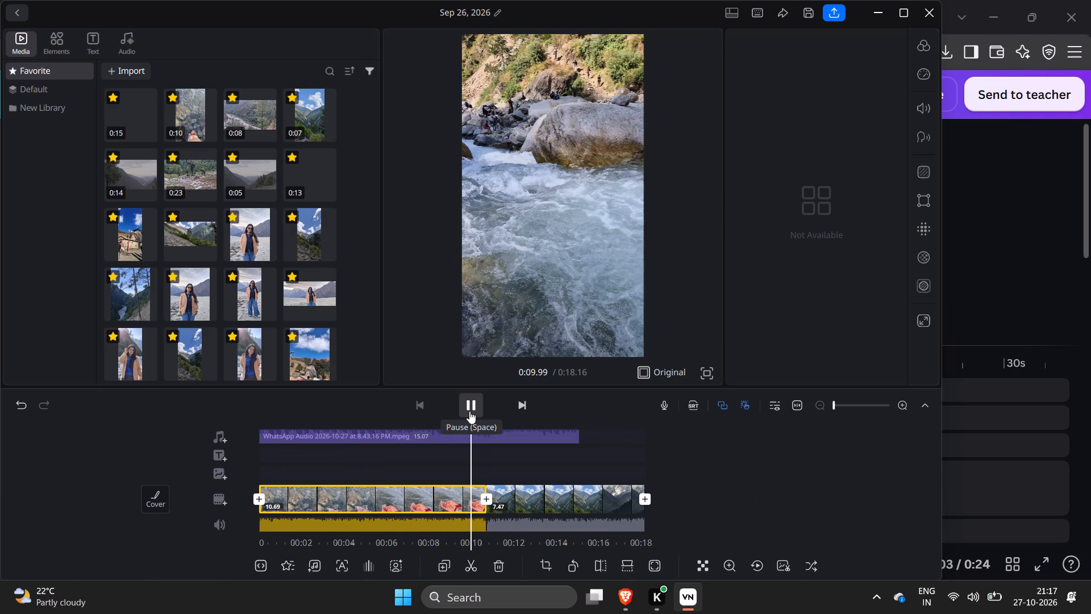
{"action": "left_click", "coordinate": [469, 411]}
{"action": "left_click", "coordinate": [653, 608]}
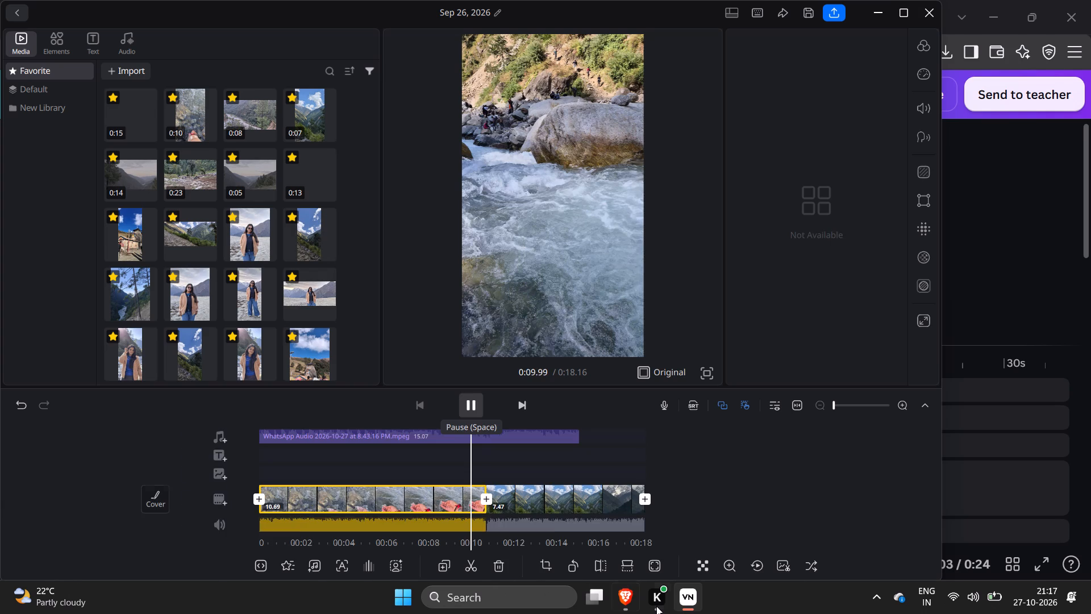
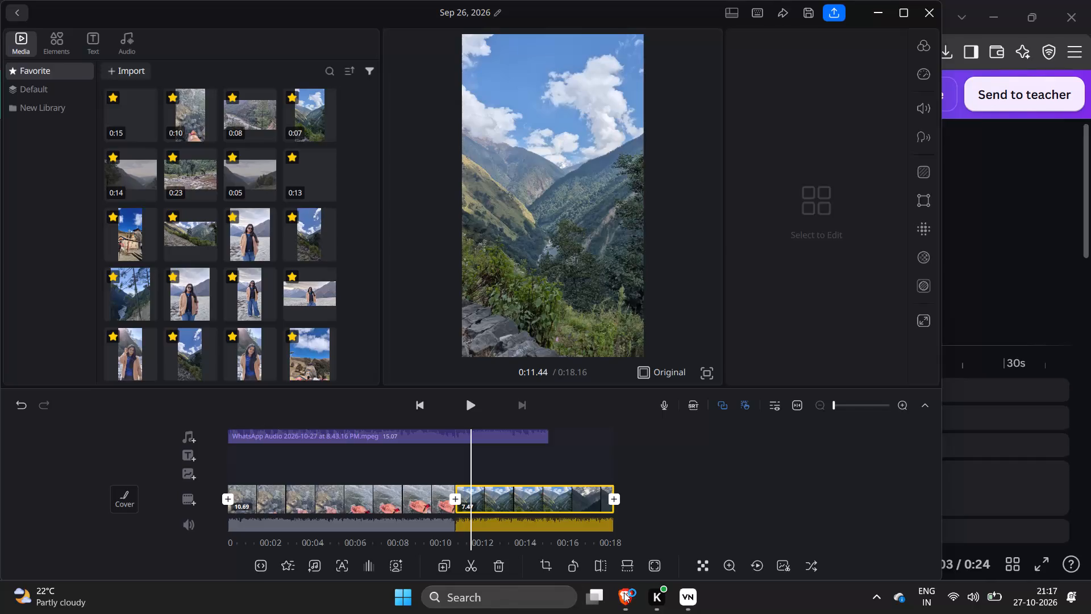
Switch to Canva, add the uploaded vertical river video to the design's timeline, and try to play it from near the start.
{"action": "left_click", "coordinate": [624, 592]}
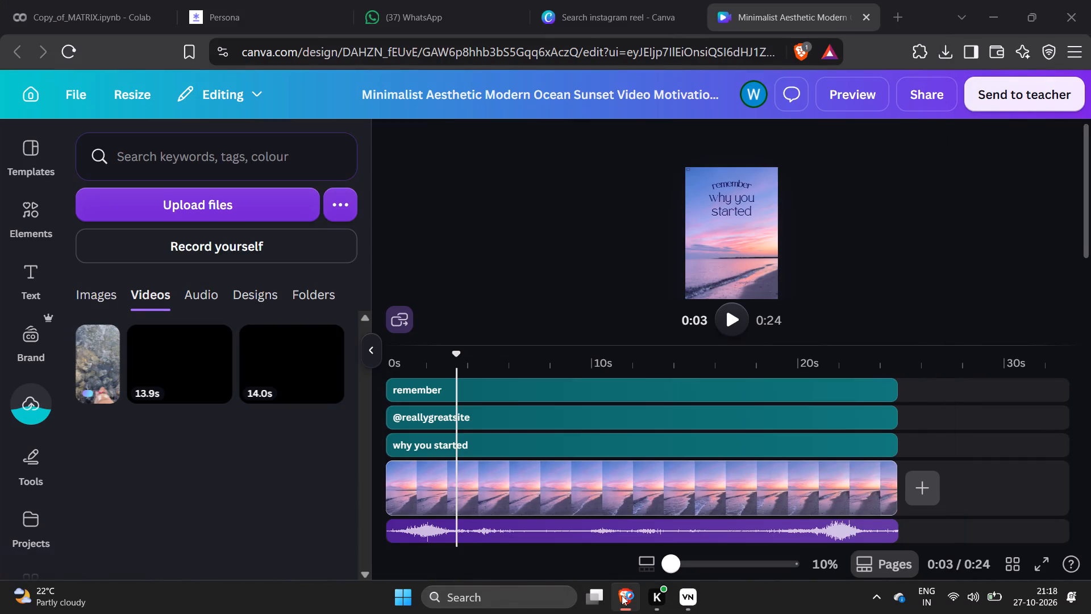
{"action": "left_click", "coordinate": [103, 363]}
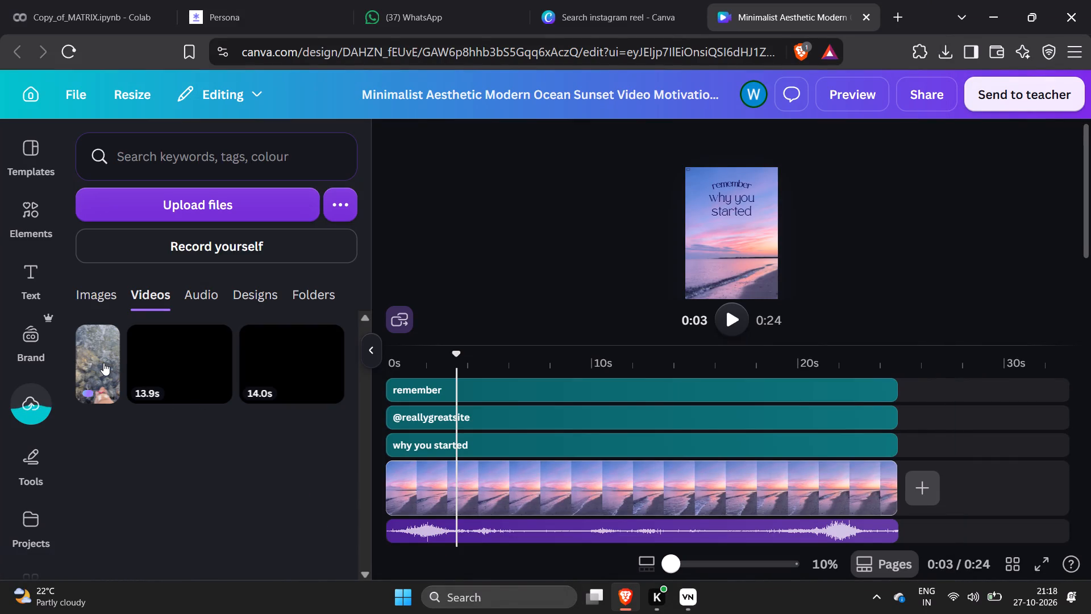
{"action": "left_click", "coordinate": [103, 363]}
{"action": "left_click_drag", "start_coordinate": [98, 361], "coordinate": [419, 481]}
{"action": "left_click_drag", "start_coordinate": [457, 359], "coordinate": [416, 381]}
{"action": "left_click", "coordinate": [734, 327]}
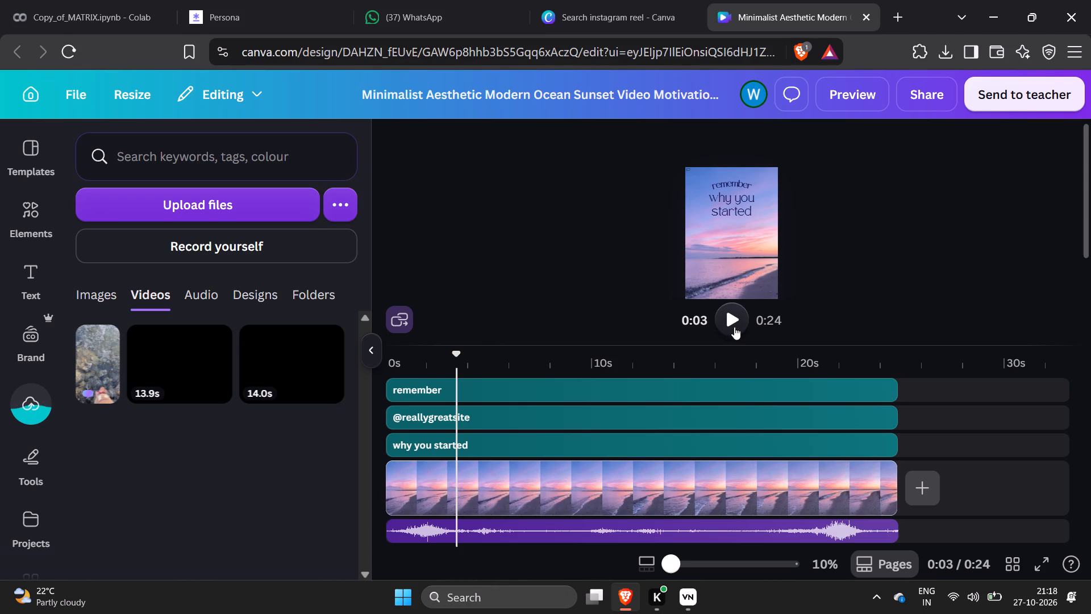
{"action": "left_click", "coordinate": [734, 319]}
{"action": "left_click", "coordinate": [157, 479]}
Switch to VN, return to the start of the timeline, and play the opening 10.69-second river clip.
{"action": "left_click", "coordinate": [689, 599]}
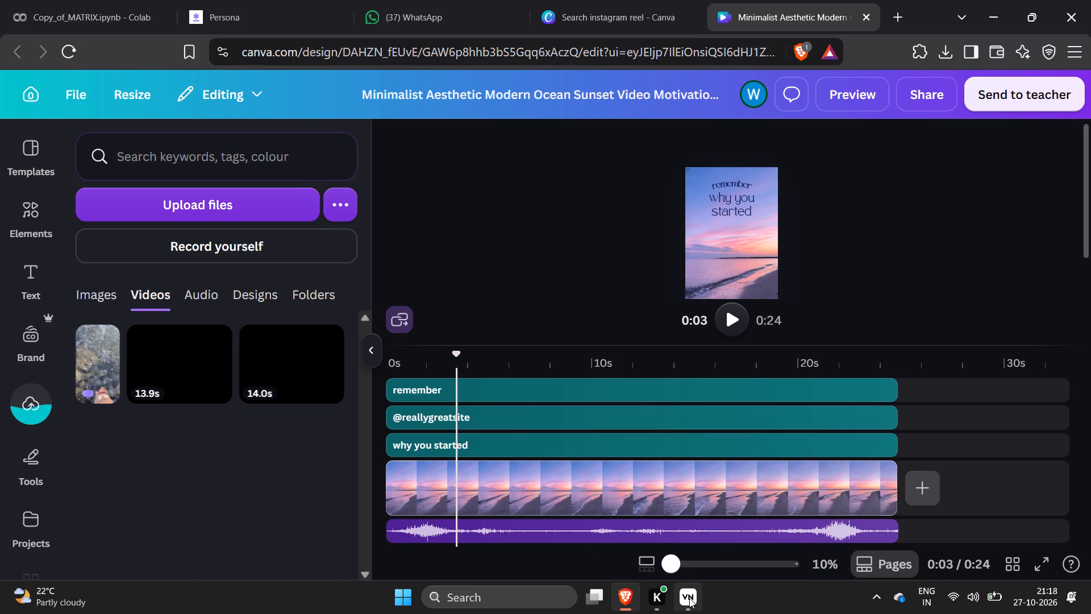
{"action": "left_click", "coordinate": [690, 598]}
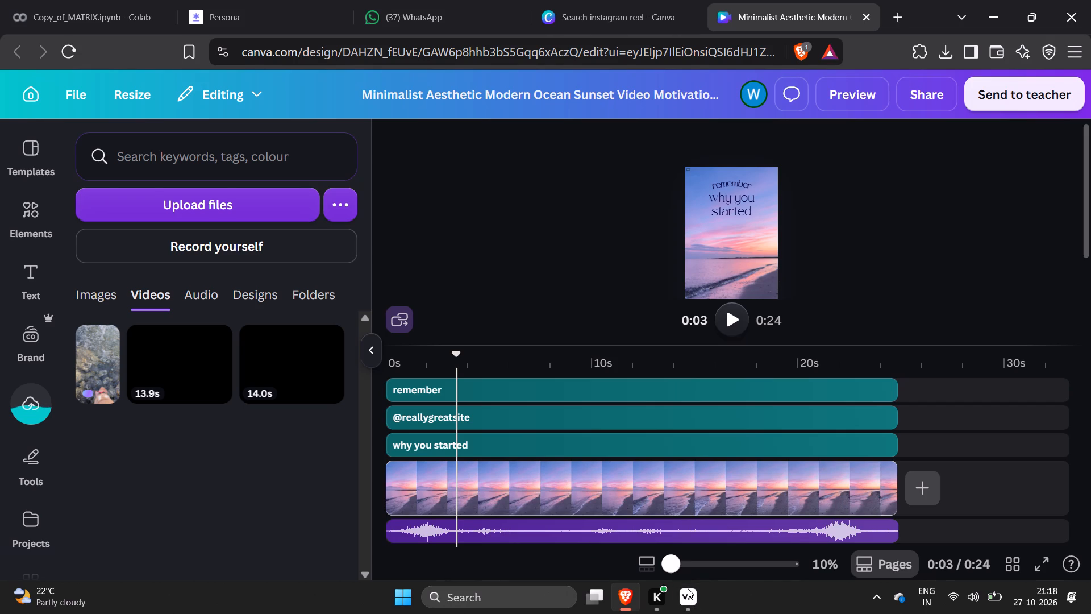
{"action": "left_click", "coordinate": [688, 588]}
{"action": "left_click", "coordinate": [498, 437]}
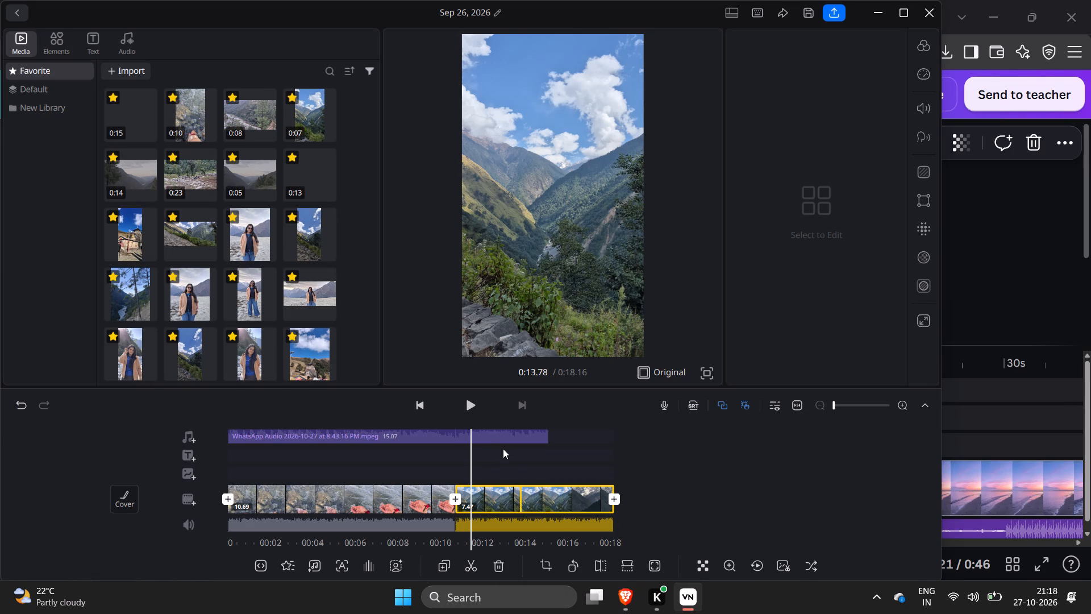
{"action": "left_click_drag", "start_coordinate": [405, 500], "coordinate": [531, 493]}
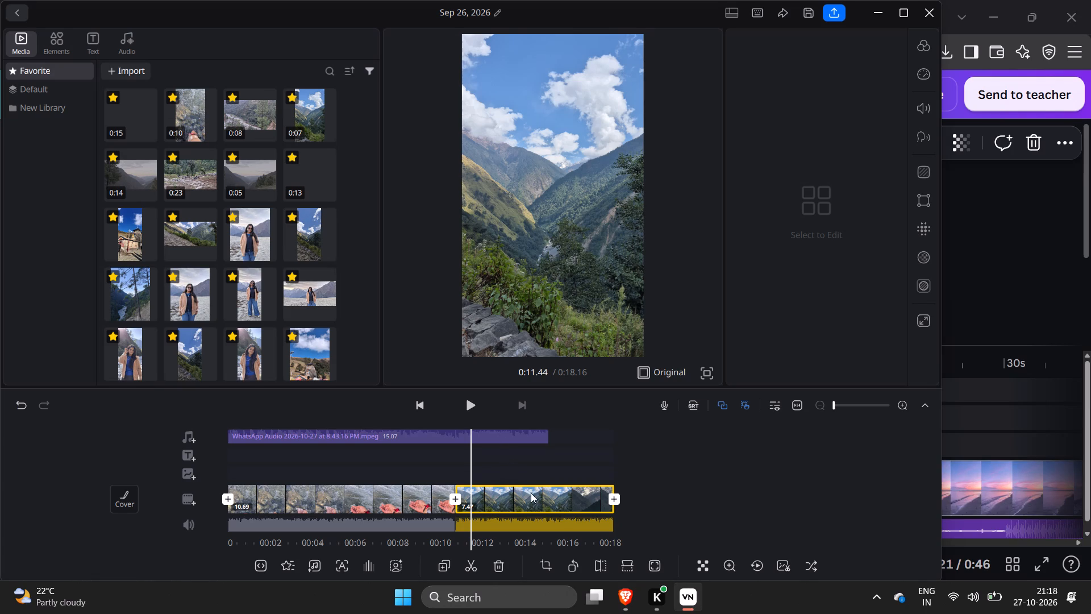
{"action": "left_click_drag", "start_coordinate": [531, 493], "coordinate": [536, 493]}
{"action": "left_click_drag", "start_coordinate": [530, 498], "coordinate": [417, 532]}
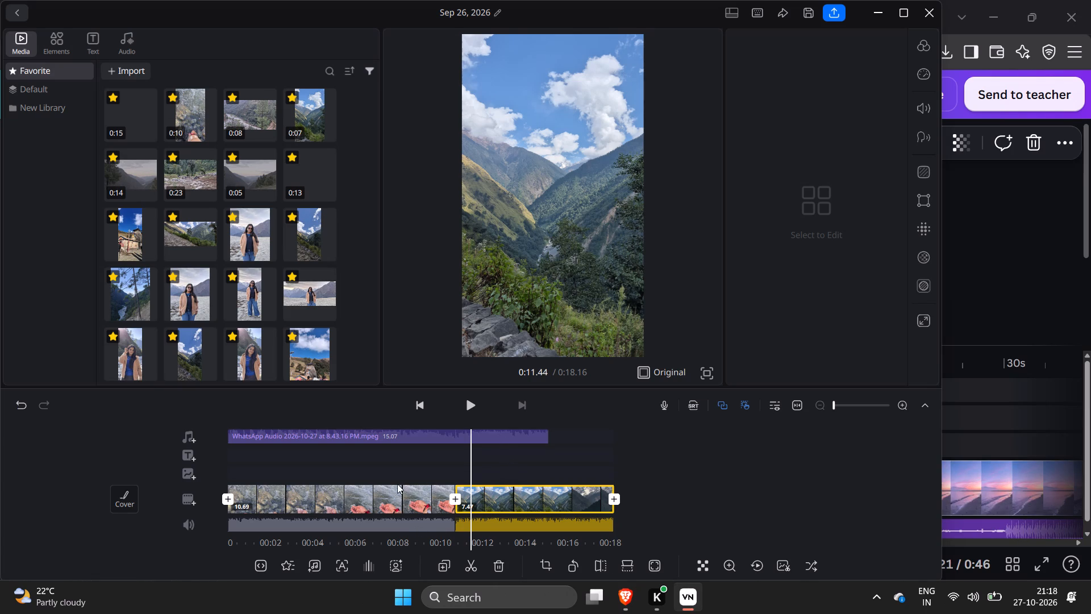
{"action": "left_click", "coordinate": [397, 484]}
{"action": "left_click_drag", "start_coordinate": [397, 497], "coordinate": [520, 482]}
{"action": "left_click_drag", "start_coordinate": [520, 482], "coordinate": [618, 491]}
{"action": "left_click_drag", "start_coordinate": [552, 440], "coordinate": [839, 449]}
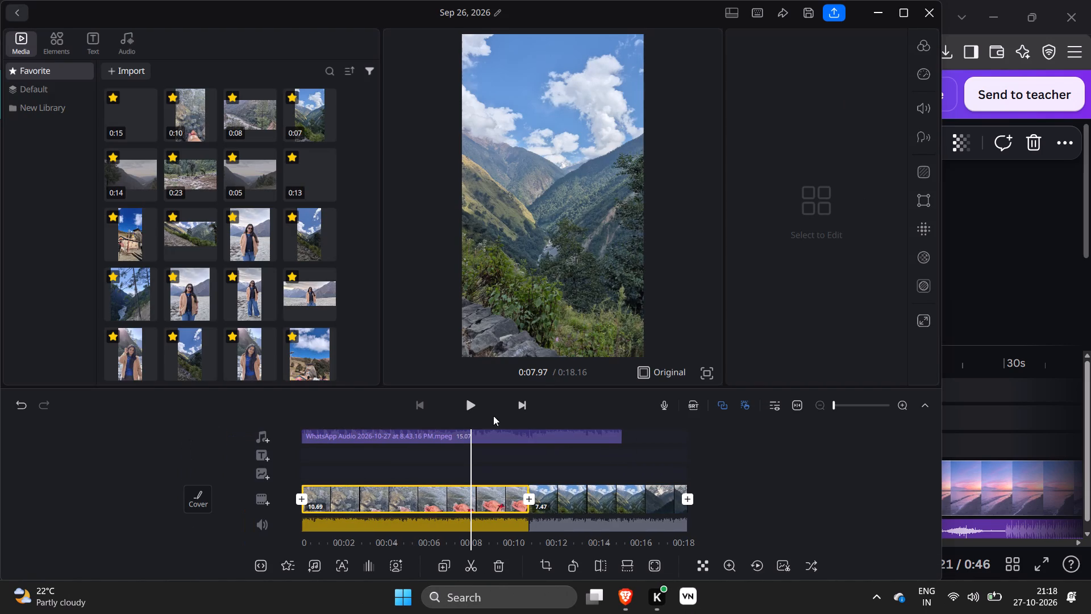
{"action": "left_click_drag", "start_coordinate": [447, 471], "coordinate": [815, 462]}
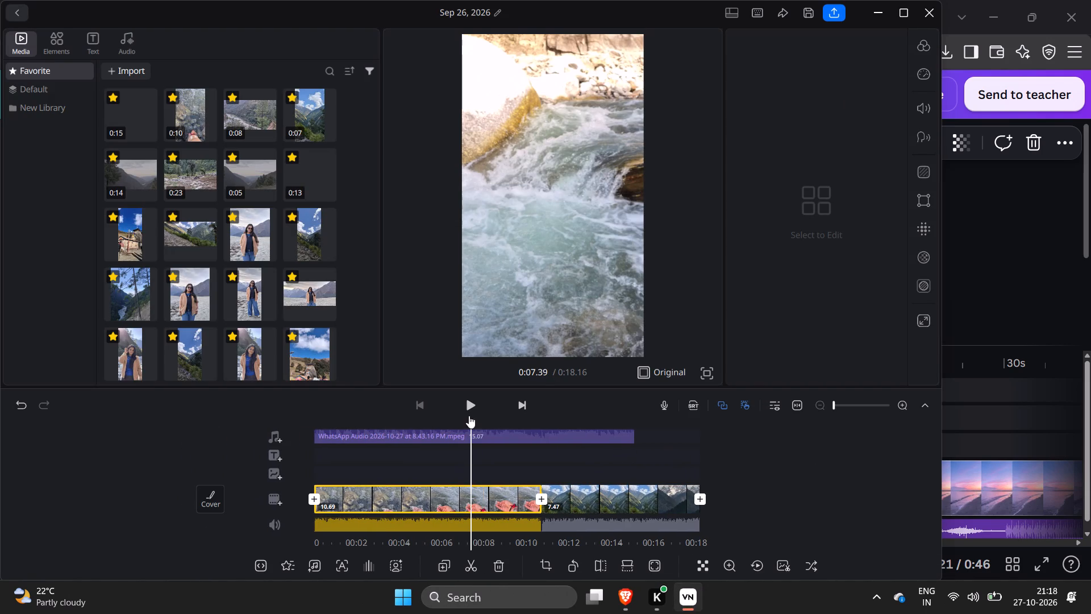
{"action": "left_click", "coordinate": [470, 405]}
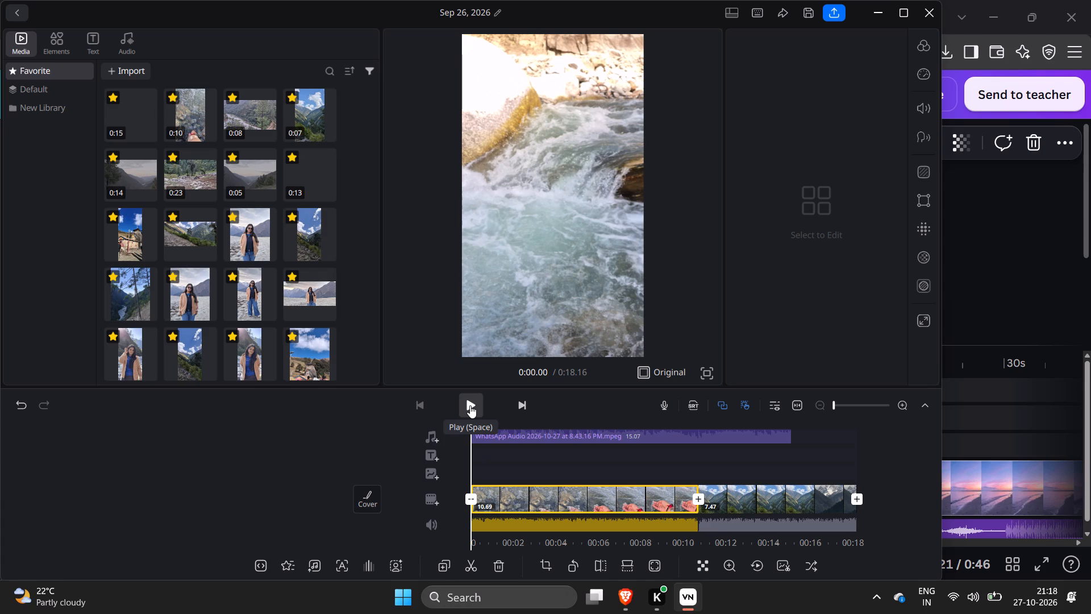
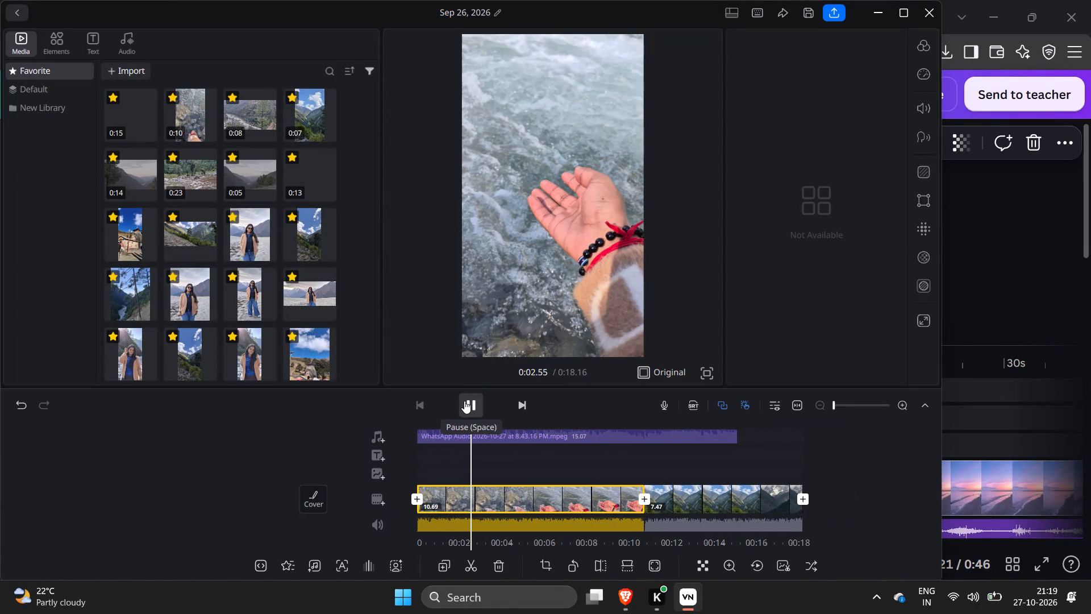
Stop the playback and delete the 15.07-second WhatsApp audio from the timeline.
{"action": "left_click", "coordinate": [464, 401]}
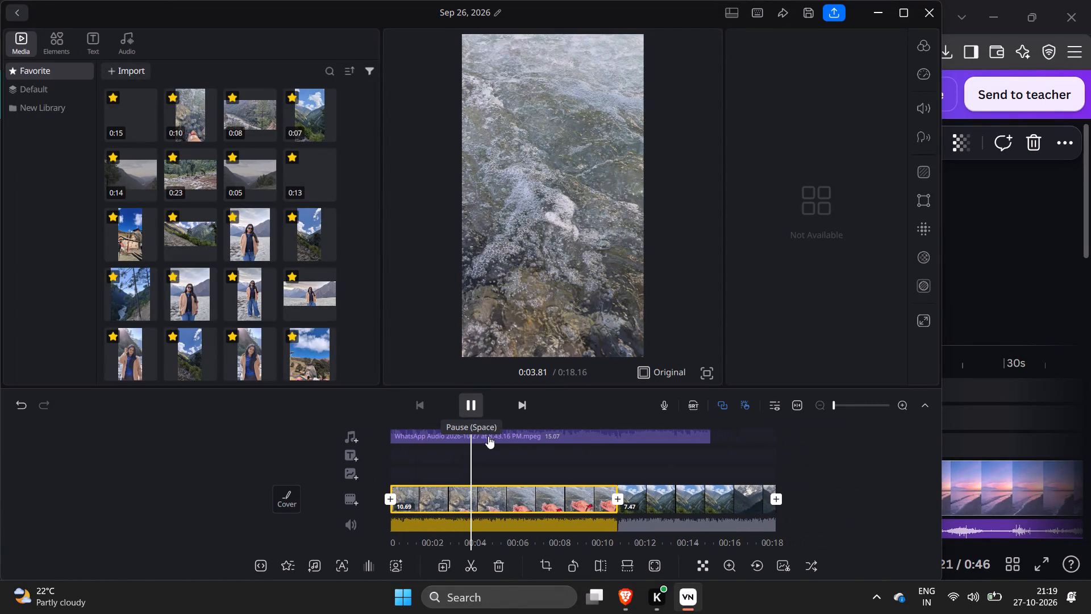
{"action": "left_click", "coordinate": [517, 435]}
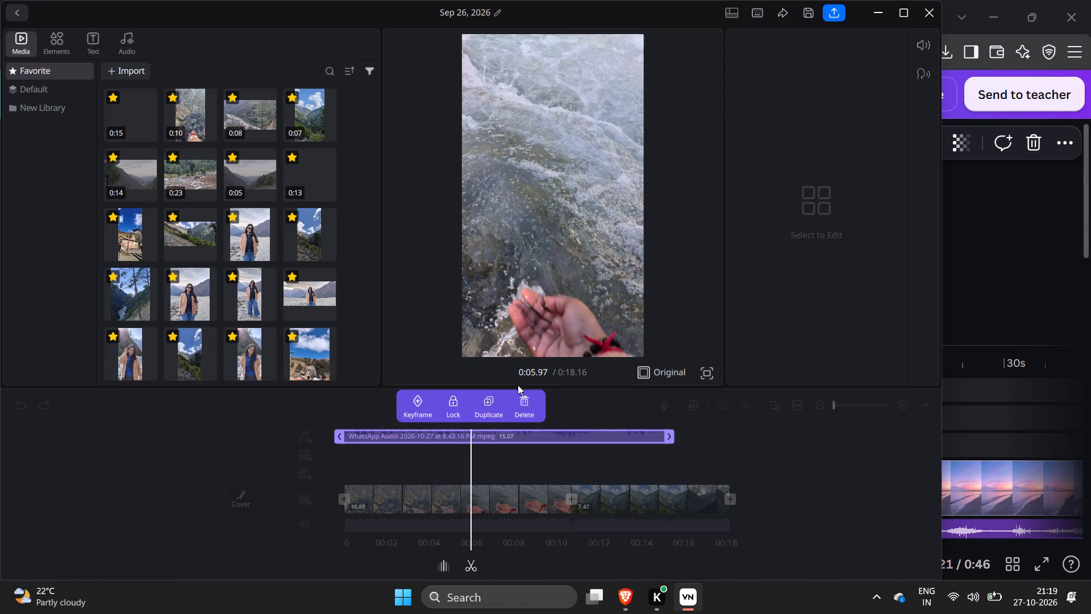
{"action": "left_click", "coordinate": [523, 400]}
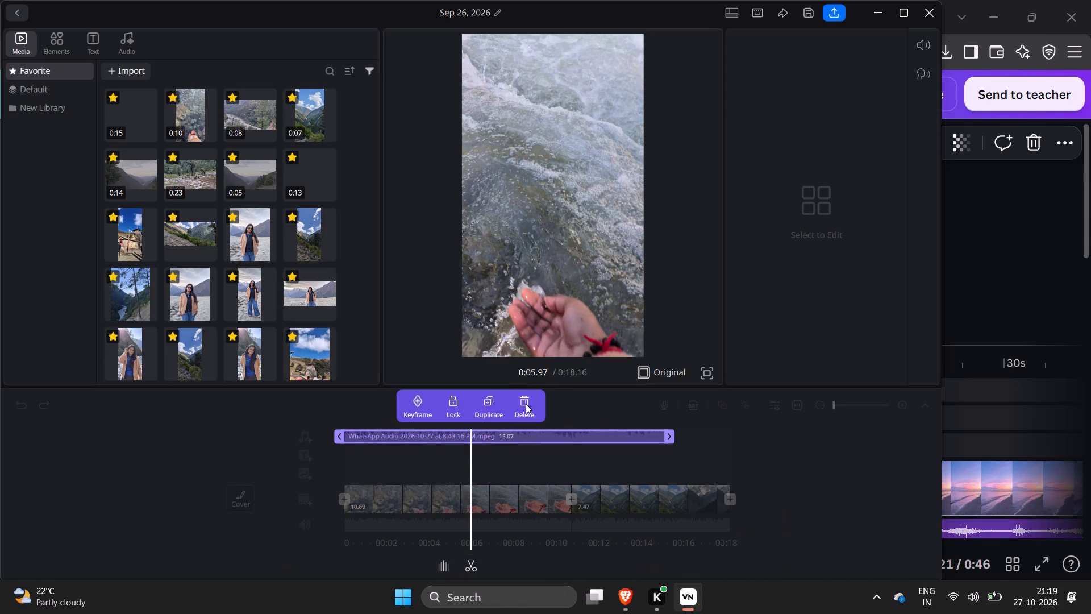
{"action": "left_click", "coordinate": [526, 404]}
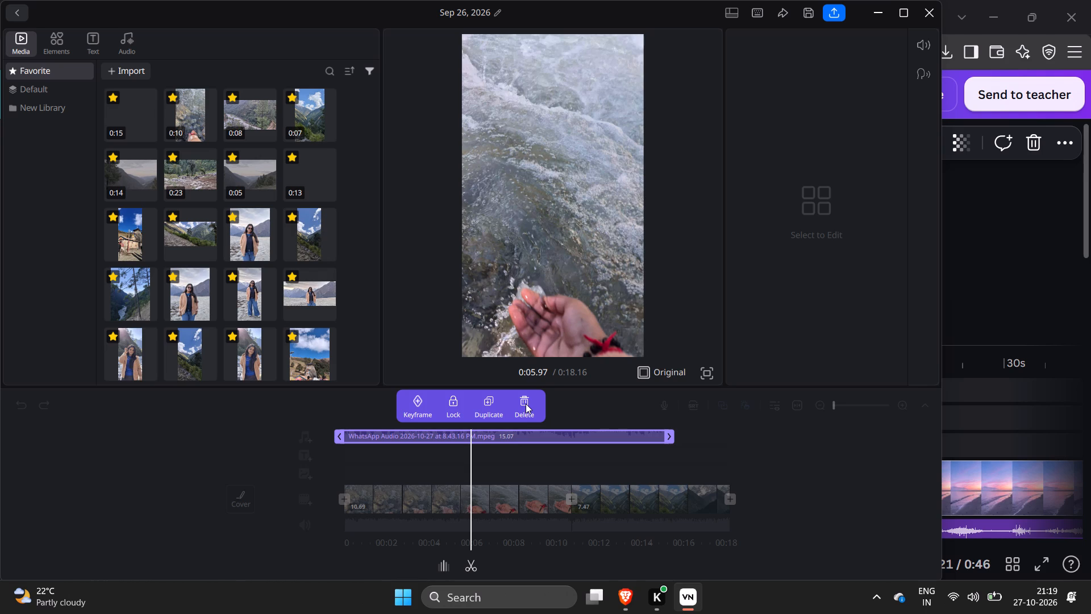
{"action": "left_click", "coordinate": [526, 404]}
{"action": "left_click", "coordinate": [557, 464]}
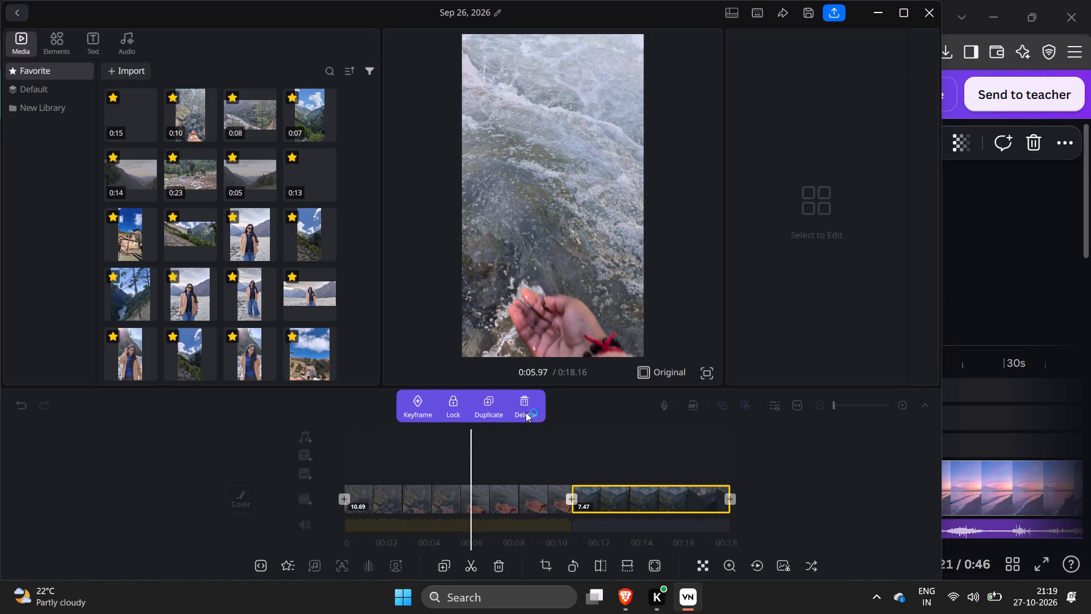
{"action": "left_click", "coordinate": [512, 437]}
Return to the start of the timeline, play the opening river clip without the WhatsApp audio, and pause playback.
{"action": "left_click_drag", "start_coordinate": [511, 447], "coordinate": [751, 447]}
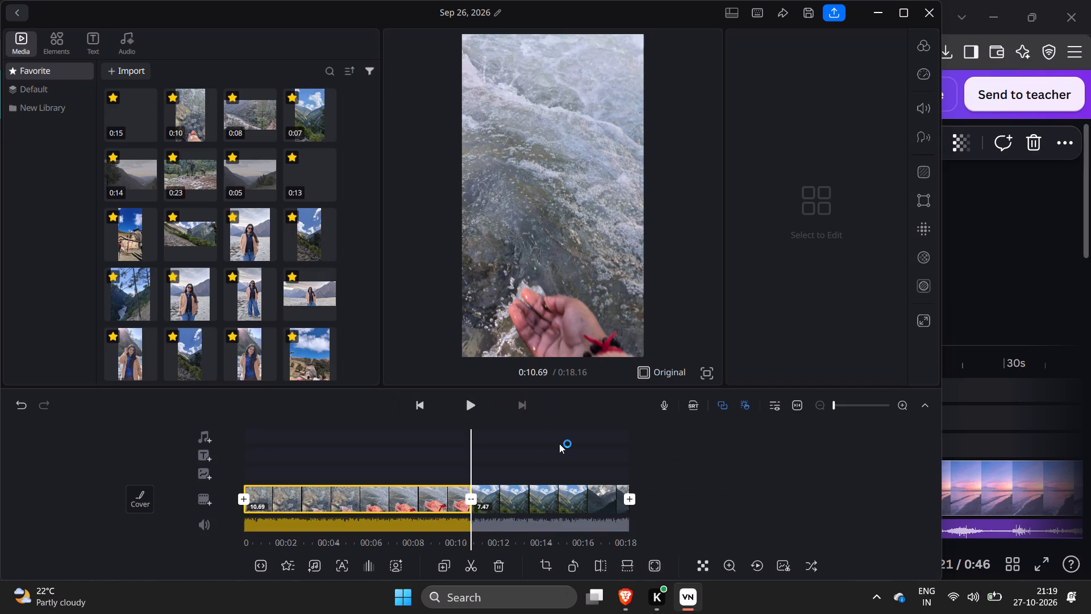
{"action": "left_click_drag", "start_coordinate": [535, 443], "coordinate": [1004, 437]}
{"action": "left_click_drag", "start_coordinate": [375, 457], "coordinate": [722, 472]}
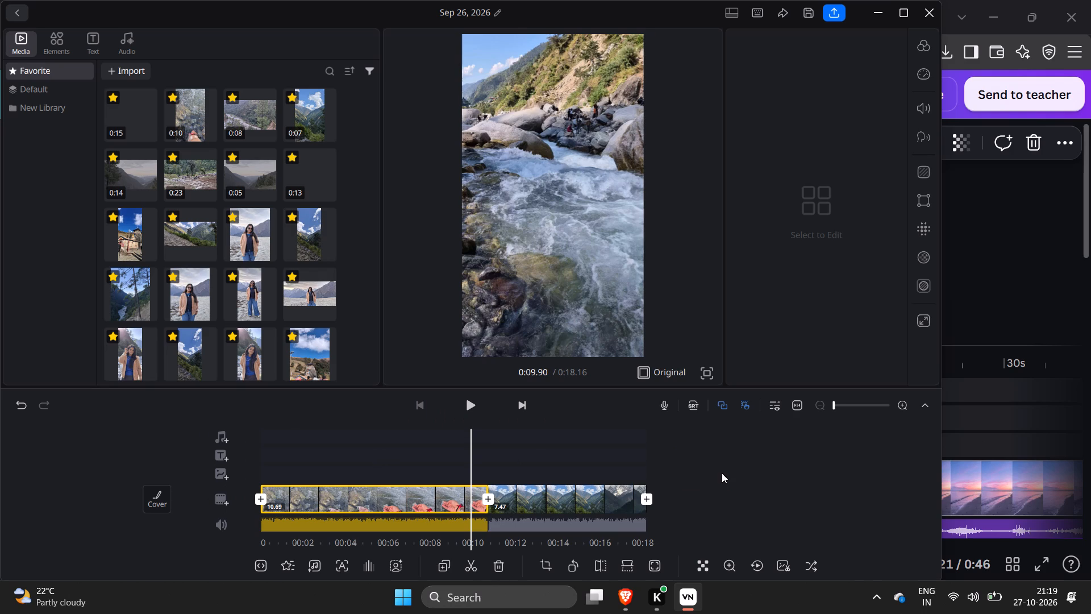
{"action": "left_click_drag", "start_coordinate": [442, 439], "coordinate": [630, 441]}
{"action": "left_click_drag", "start_coordinate": [560, 464], "coordinate": [692, 429]}
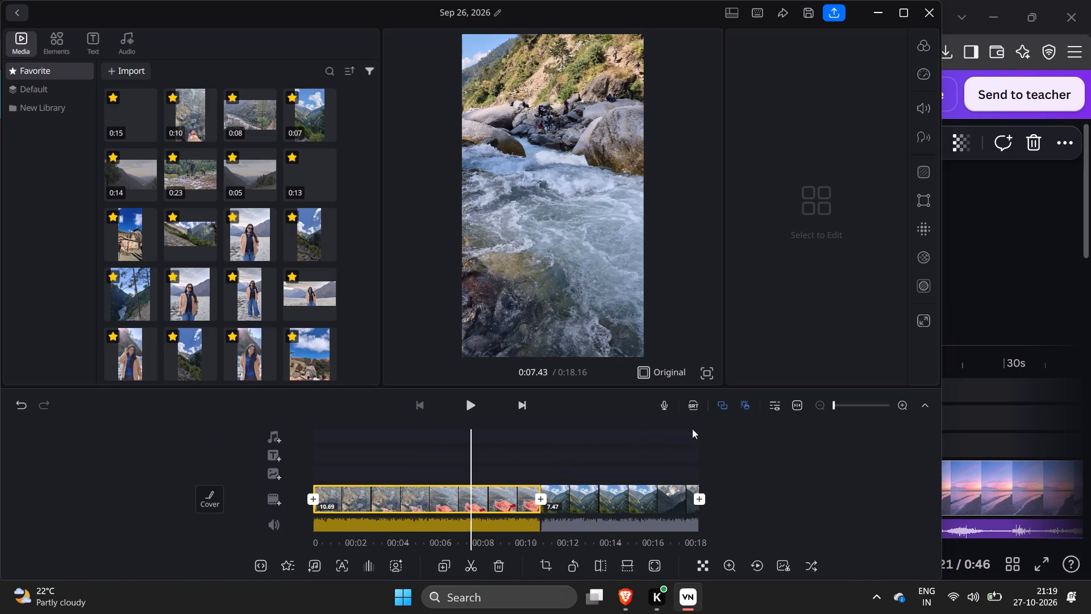
{"action": "left_click_drag", "start_coordinate": [692, 429], "coordinate": [699, 429]}
{"action": "left_click_drag", "start_coordinate": [468, 441], "coordinate": [660, 440]}
{"action": "left_click", "coordinate": [469, 405]}
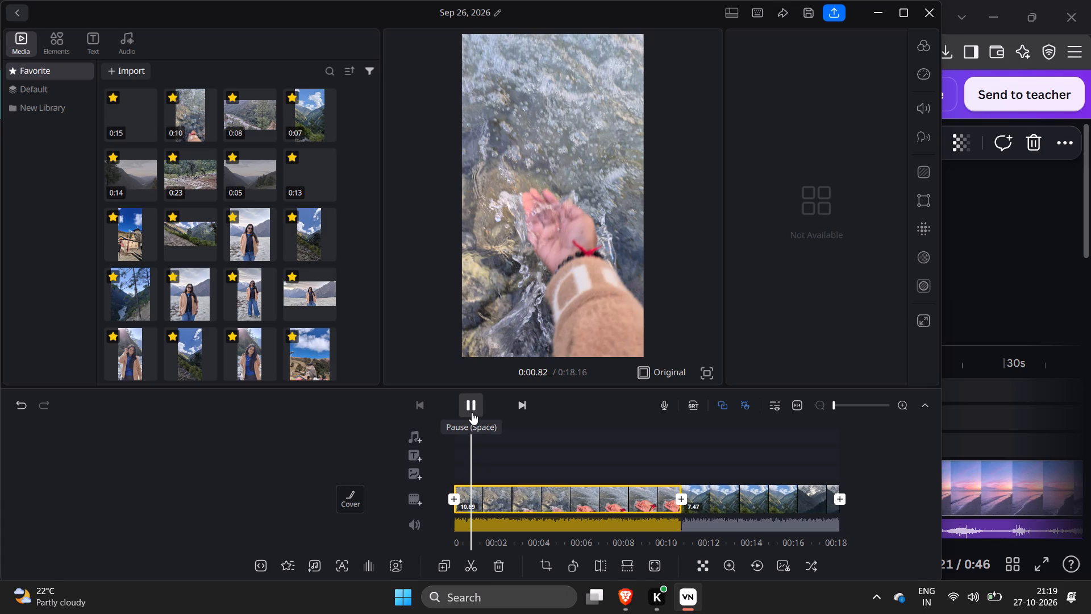
{"action": "left_click", "coordinate": [472, 409]}
Switch from the Canva browser window back to the VN project.
{"action": "left_click", "coordinate": [20, 8]}
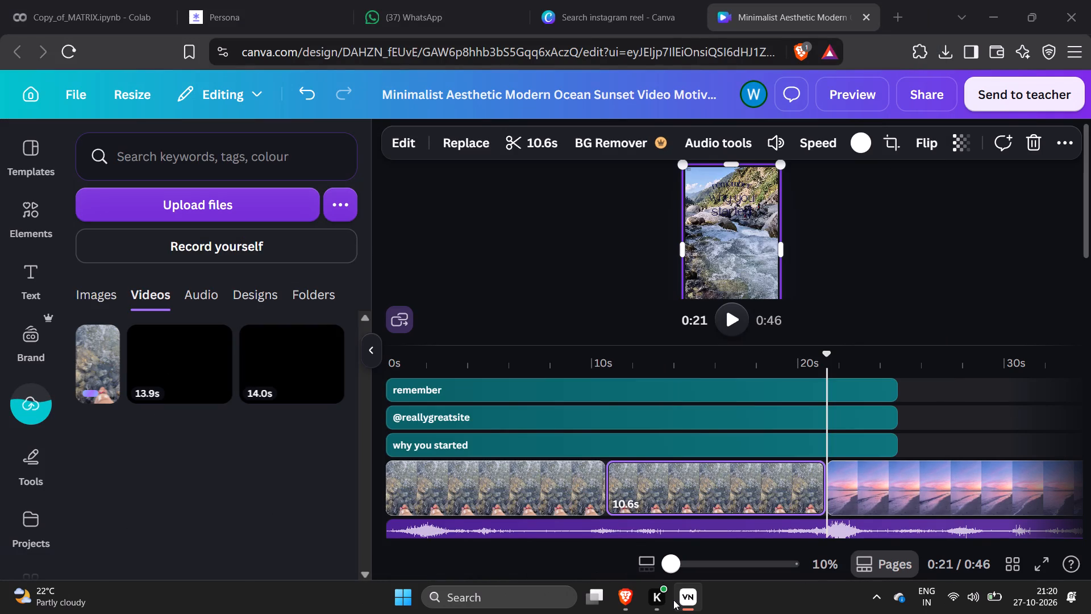
{"action": "left_click_drag", "start_coordinate": [681, 600], "coordinate": [686, 594]}
{"action": "left_click", "coordinate": [690, 609]}
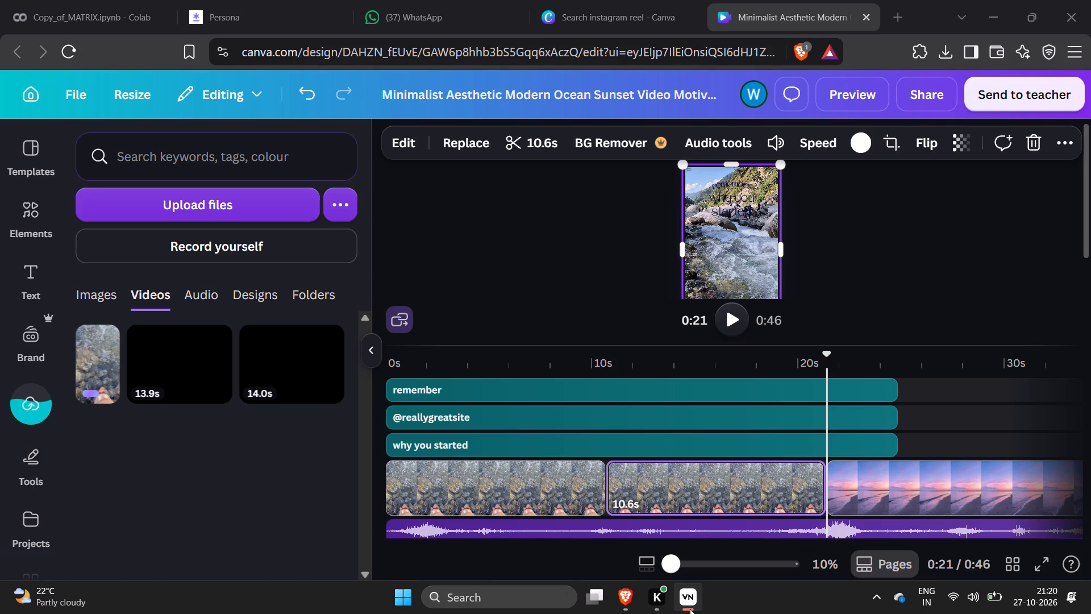
{"action": "left_click", "coordinate": [690, 599]}
{"action": "double_click", "coordinate": [688, 601]}
{"action": "right_click", "coordinate": [646, 588]}
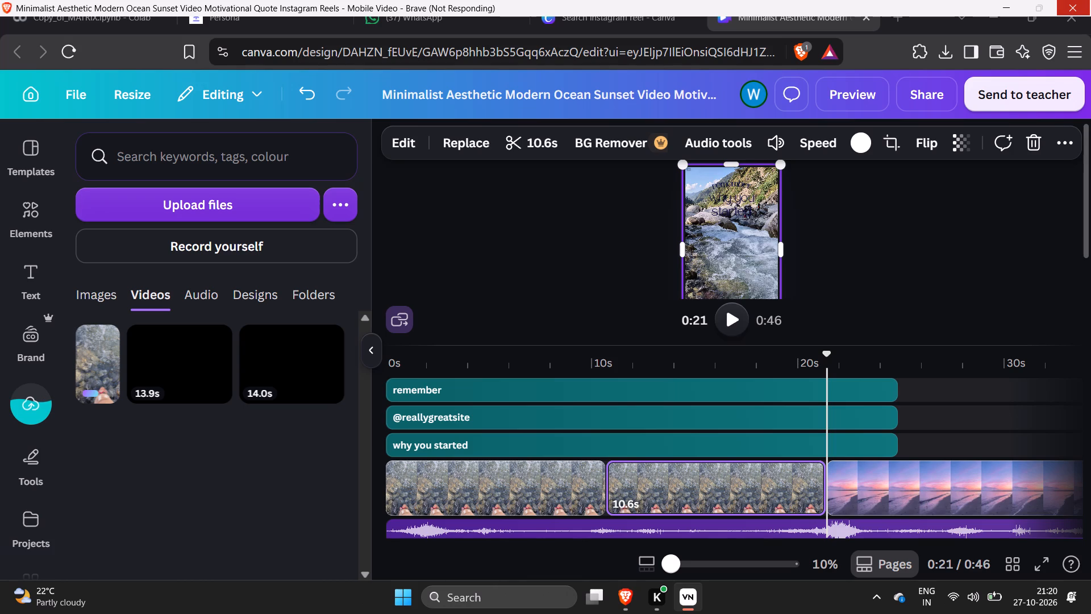
{"action": "left_click", "coordinate": [684, 603]}
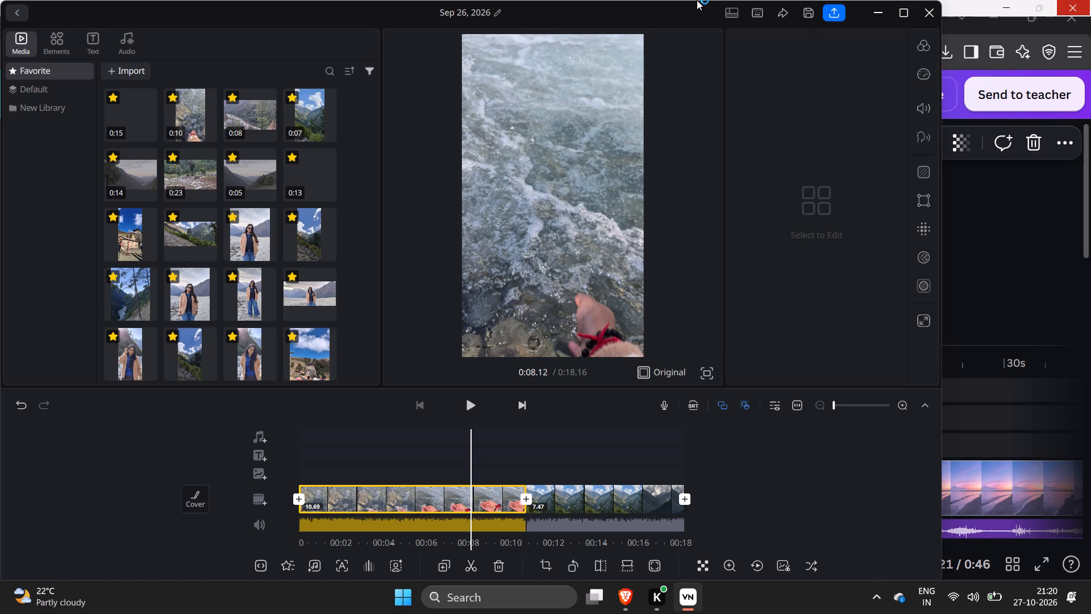
Try to exit the Sep 26, 2026 project in VN.
{"action": "left_click", "coordinate": [14, 11]}
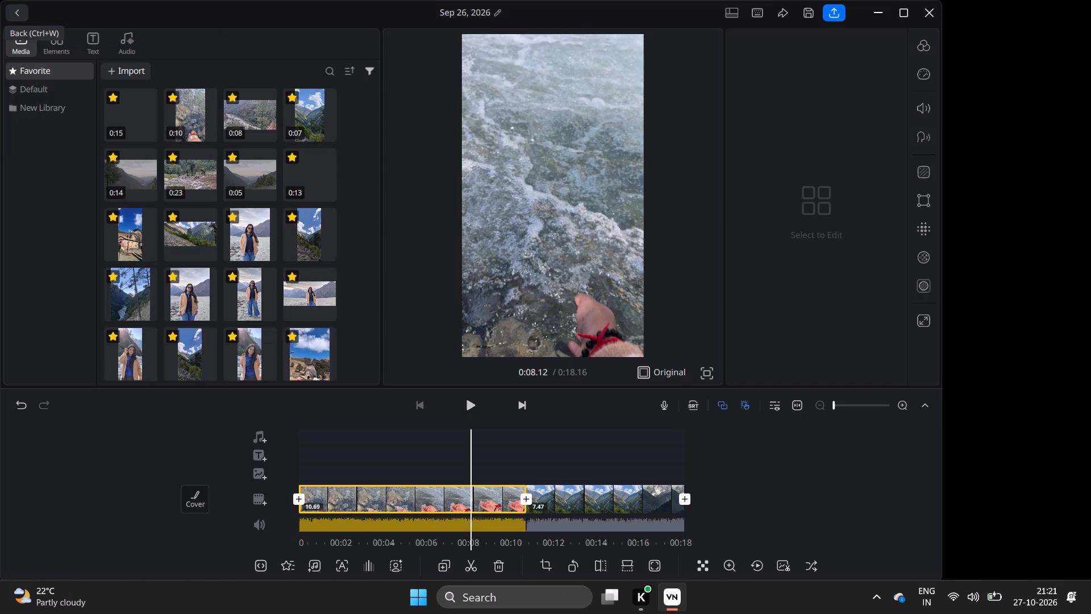
{"action": "left_click", "coordinate": [1090, 0]}
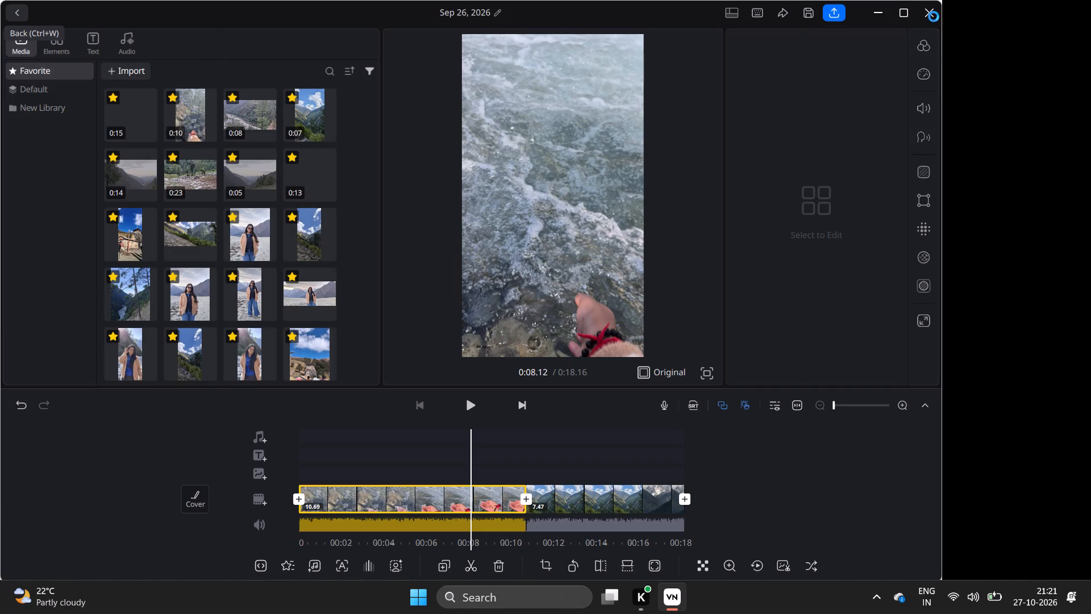
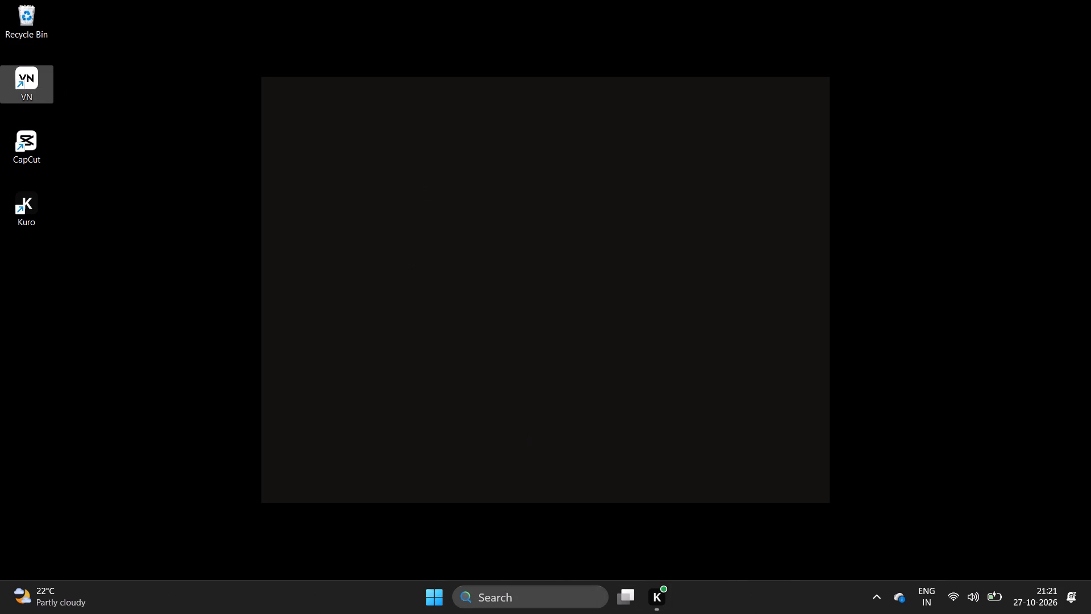
Launch the Brave browser.
{"action": "left_click", "coordinate": [425, 601]}
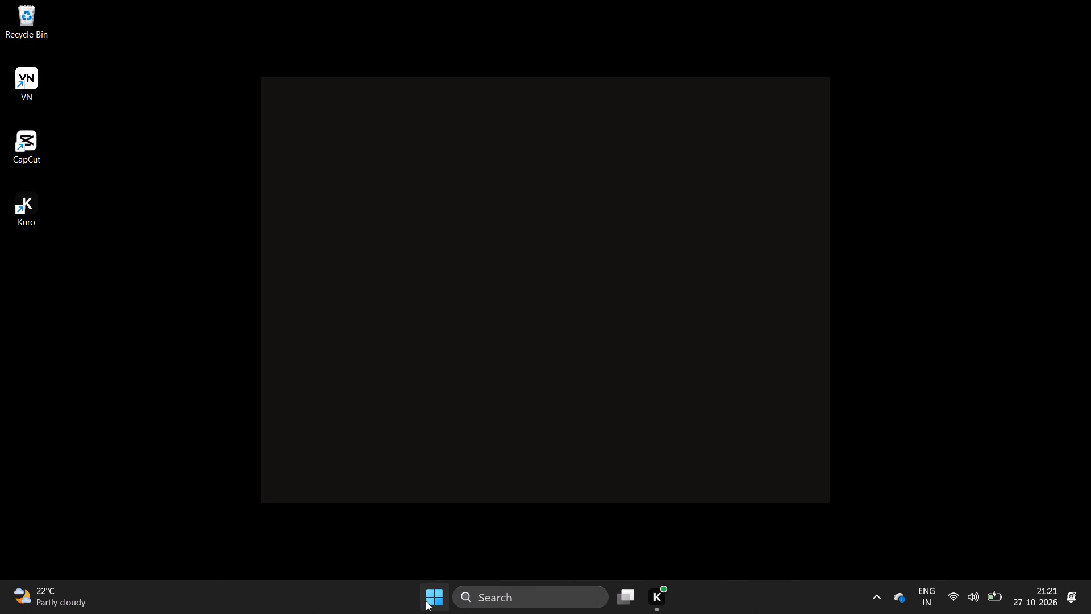
{"action": "scroll", "coordinate": [454, 480], "scroll_direction": "down", "scroll_amount": 3}
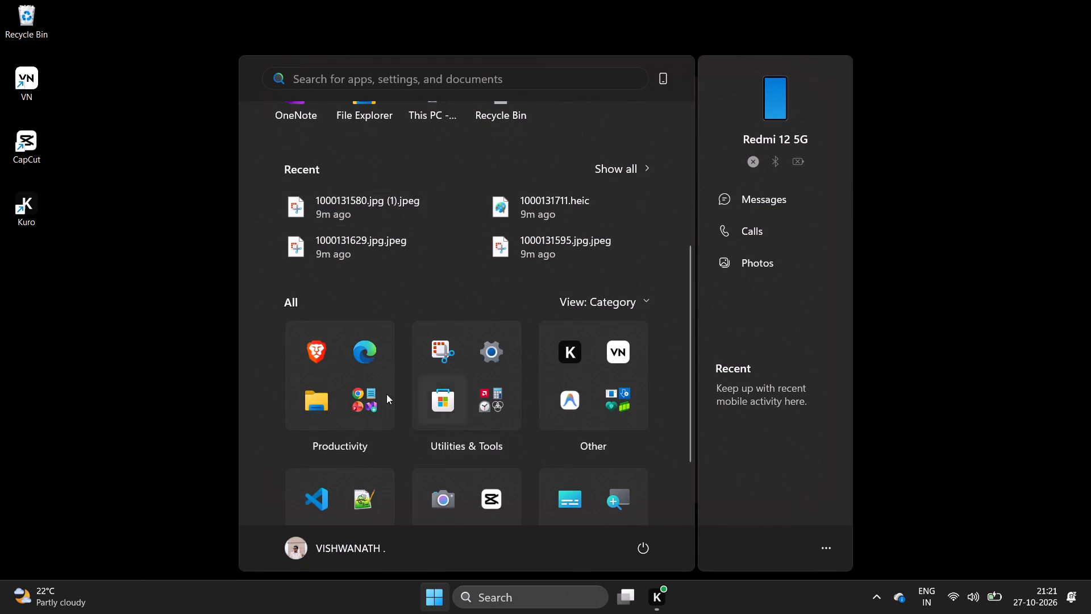
{"action": "left_click", "coordinate": [308, 354]}
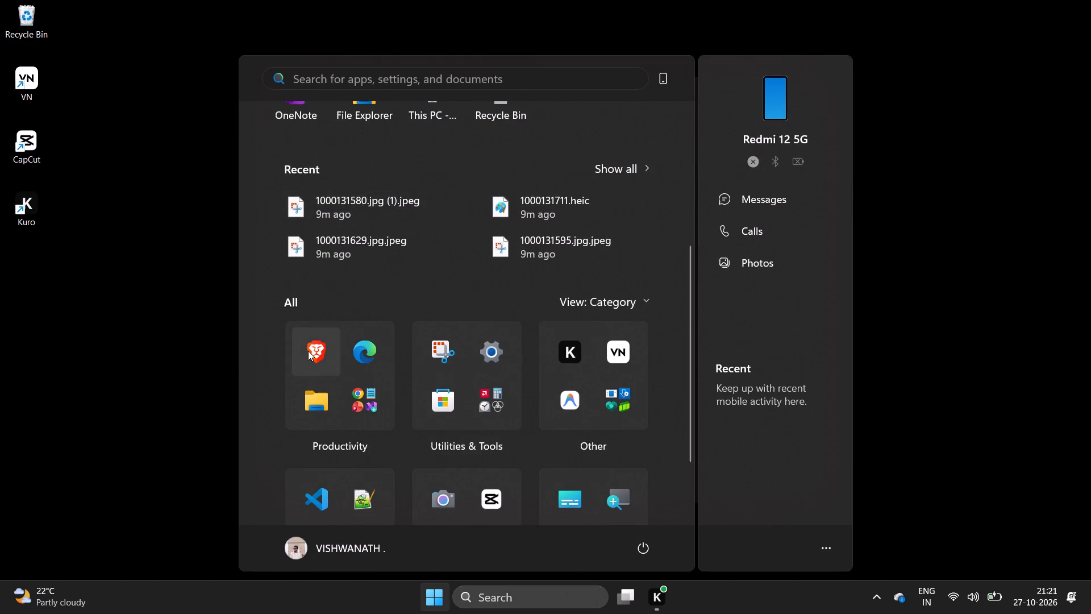
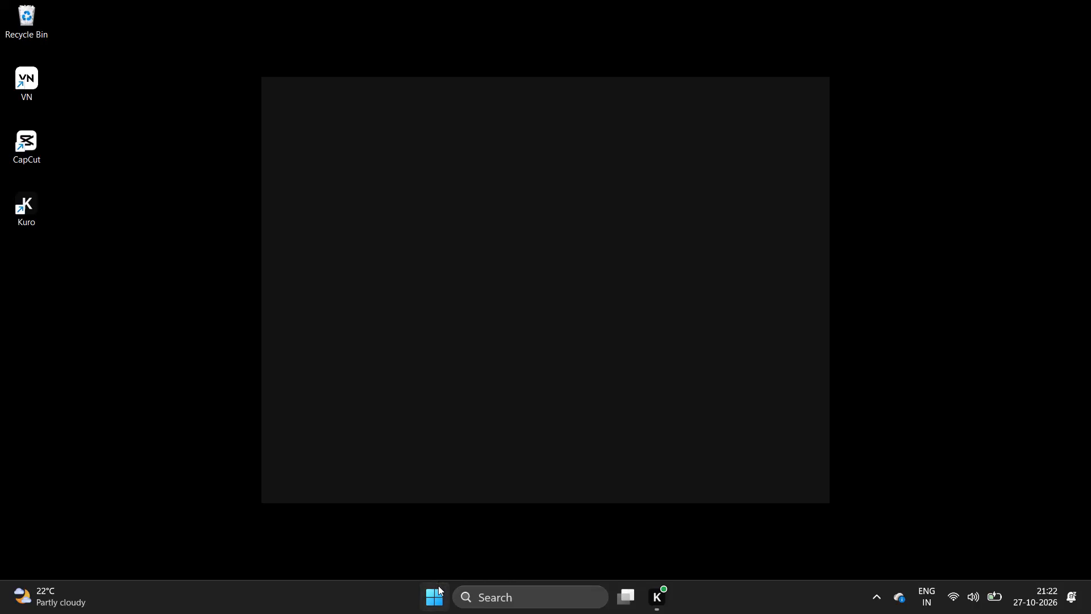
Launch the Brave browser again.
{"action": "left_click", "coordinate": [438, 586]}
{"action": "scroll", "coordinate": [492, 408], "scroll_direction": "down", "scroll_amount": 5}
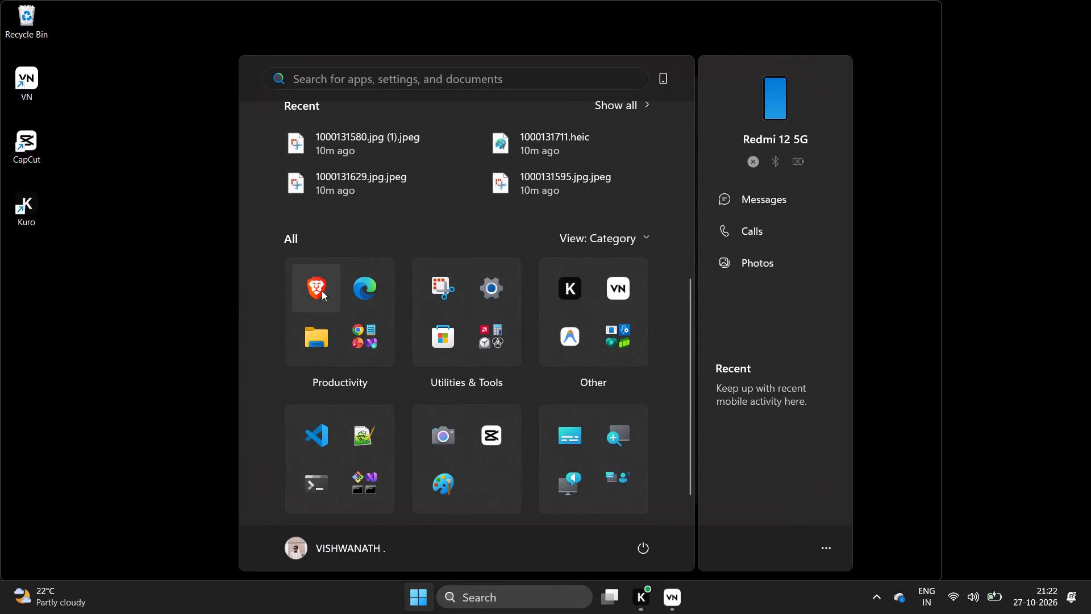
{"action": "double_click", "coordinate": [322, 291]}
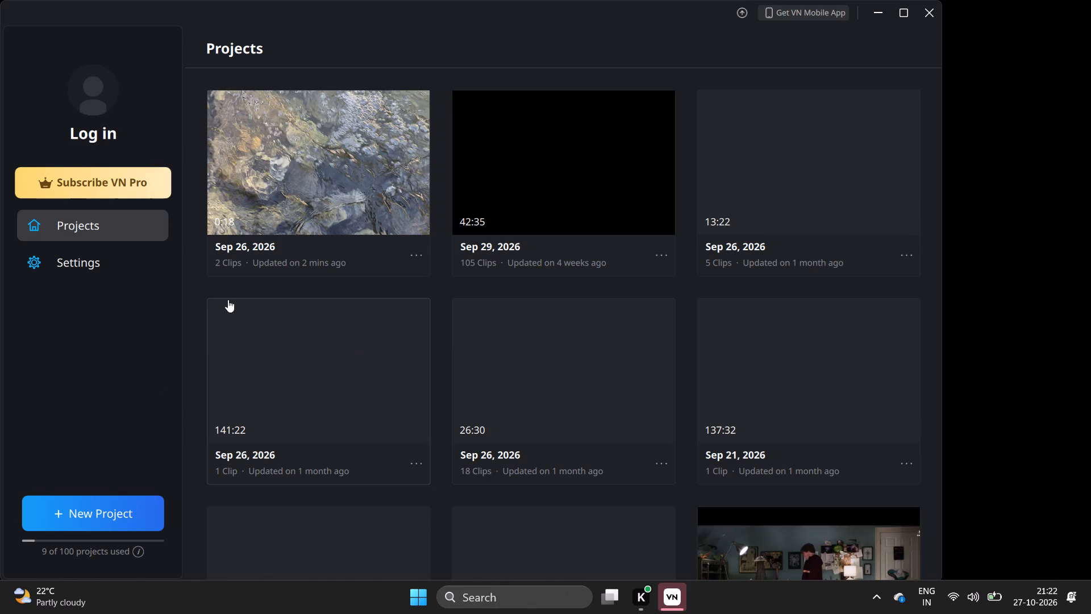
Switch to VN and create a new project.
{"action": "left_click", "coordinate": [73, 511]}
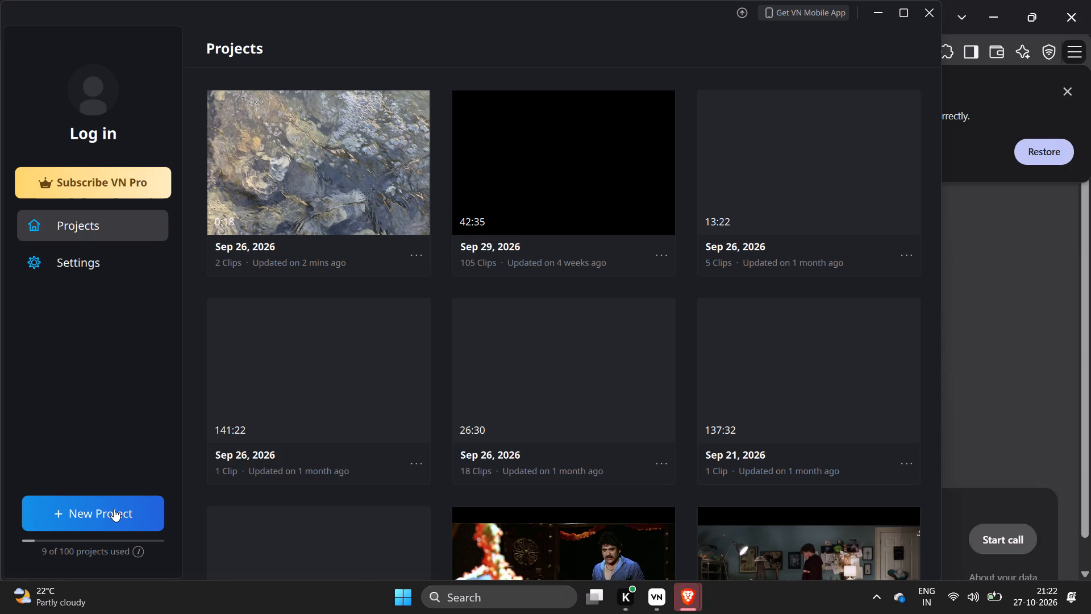
{"action": "left_click", "coordinate": [144, 519]}
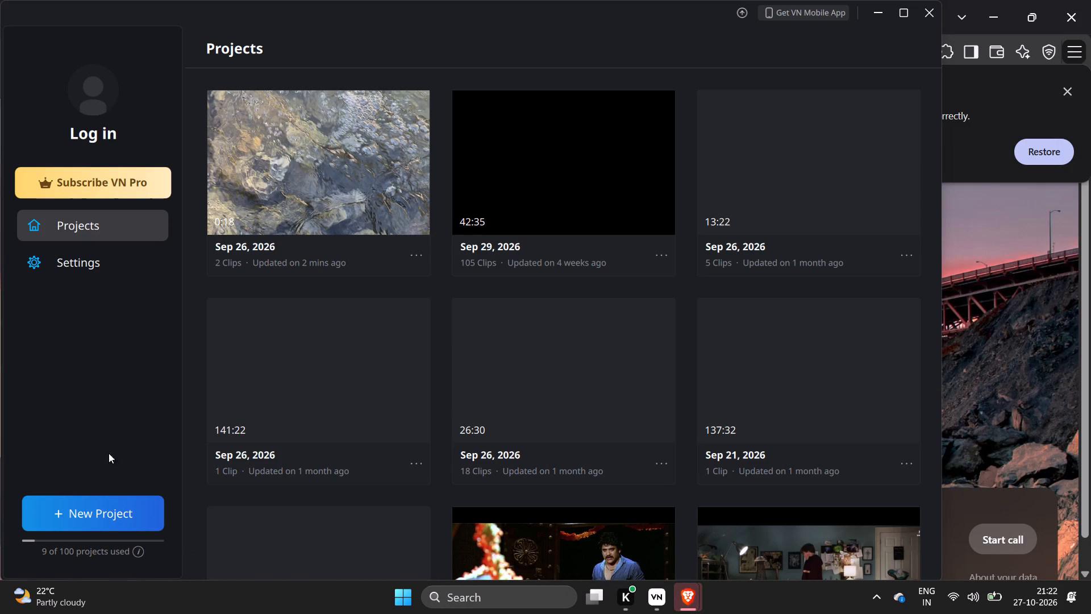
{"action": "left_click", "coordinate": [82, 511]}
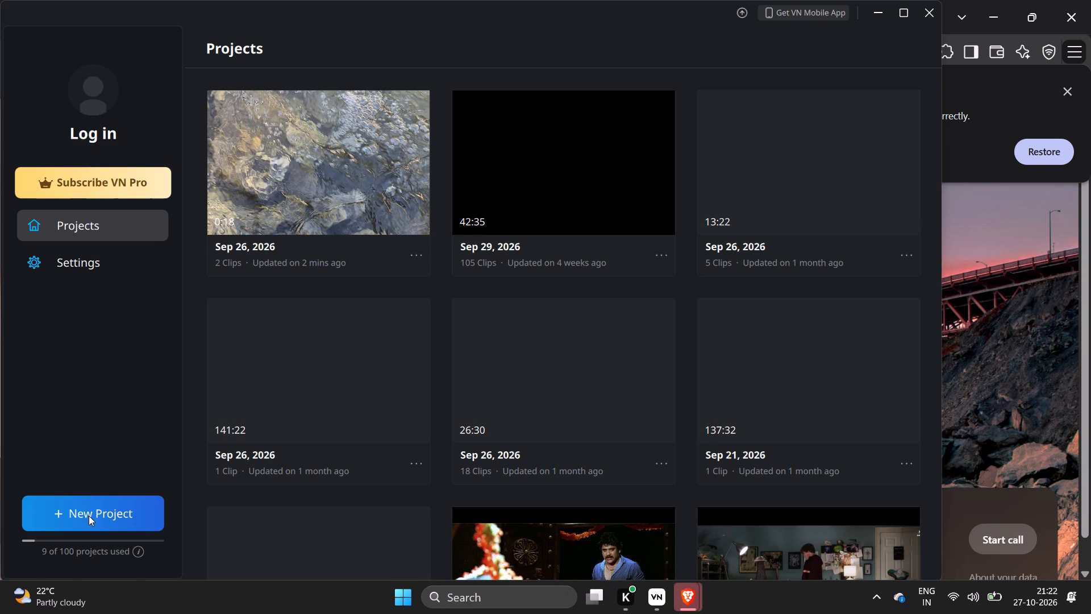
{"action": "scroll", "coordinate": [602, 269], "scroll_direction": "down", "scroll_amount": 6}
{"action": "scroll", "coordinate": [518, 346], "scroll_direction": "up", "scroll_amount": 6}
{"action": "left_click", "coordinate": [68, 405]}
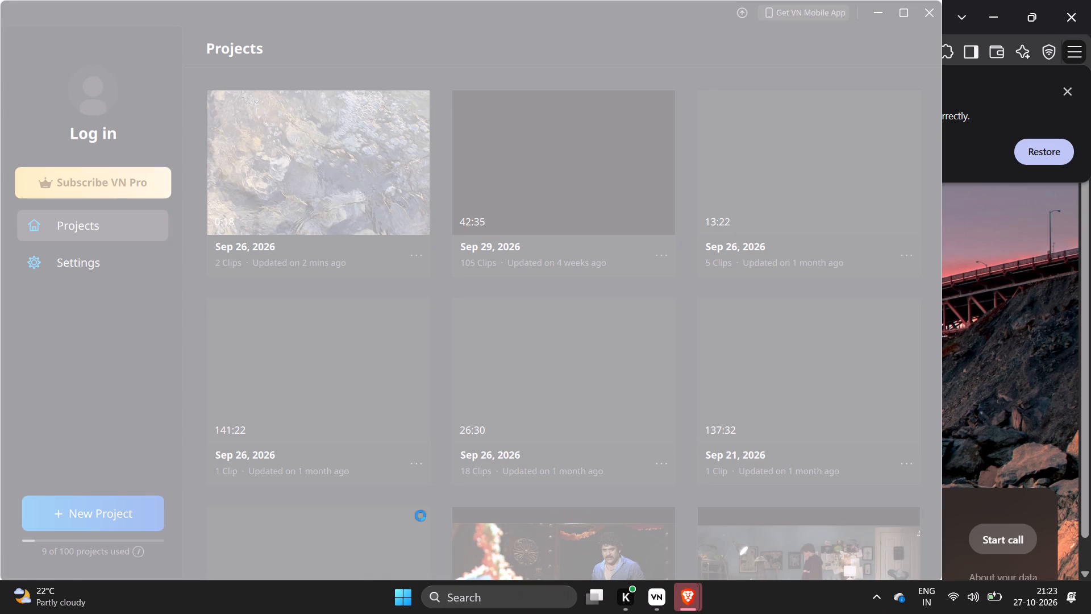
Switch to Brave and close its open New Tab windows.
{"action": "left_click", "coordinate": [683, 605]}
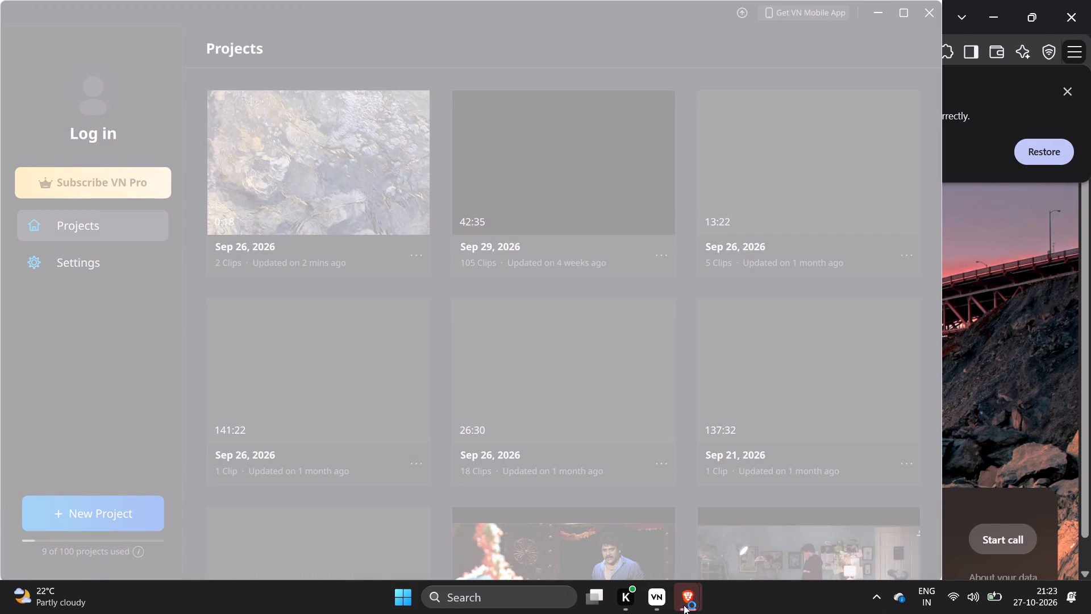
{"action": "left_click", "coordinate": [684, 596]}
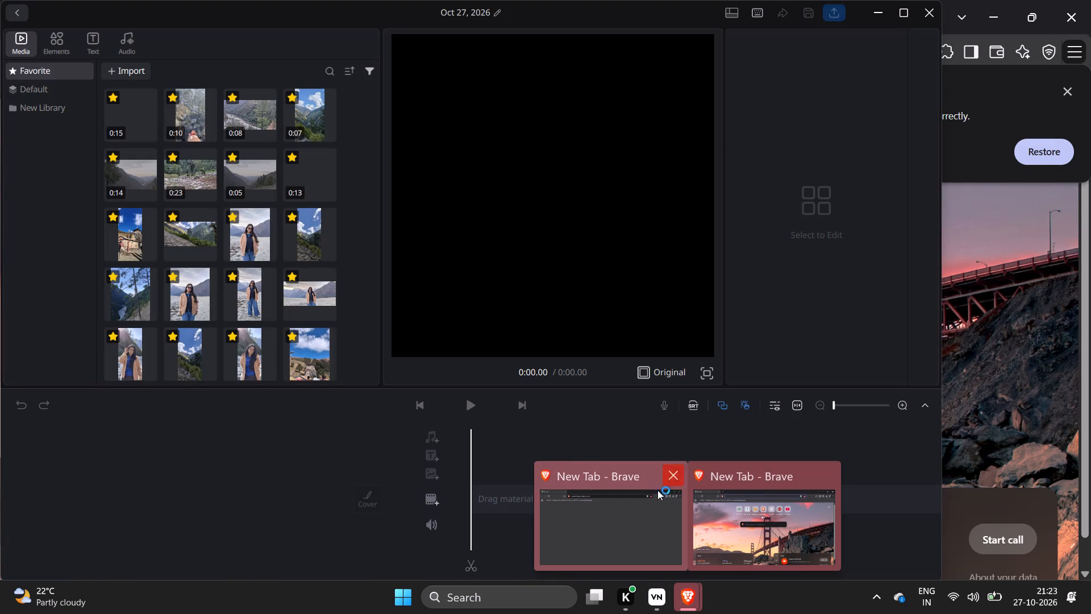
{"action": "left_click", "coordinate": [651, 497]}
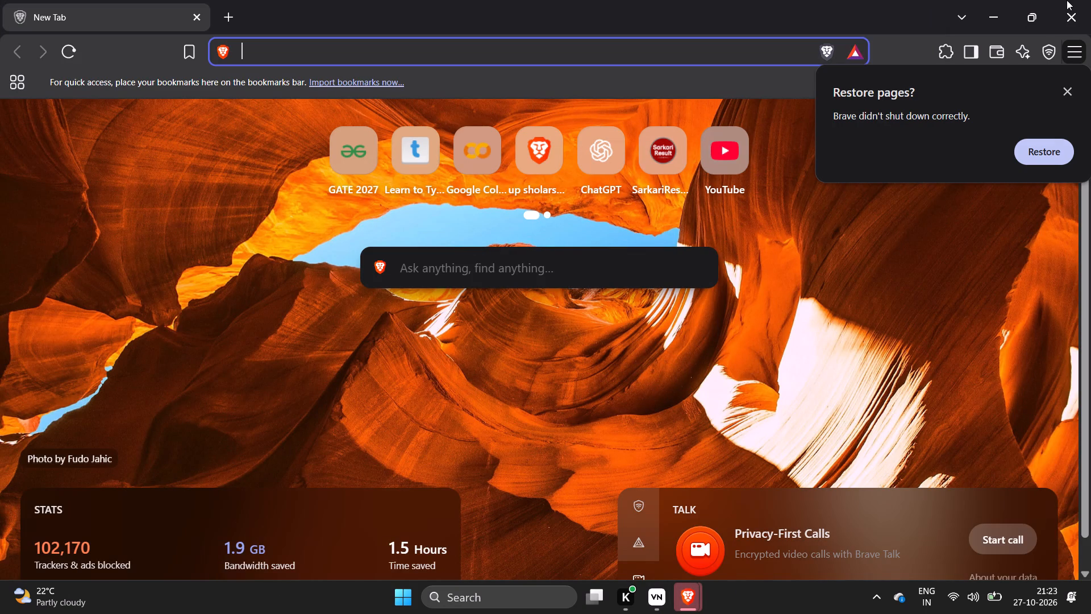
{"action": "left_click", "coordinate": [1075, 7]}
{"action": "left_click", "coordinate": [1075, 7]}
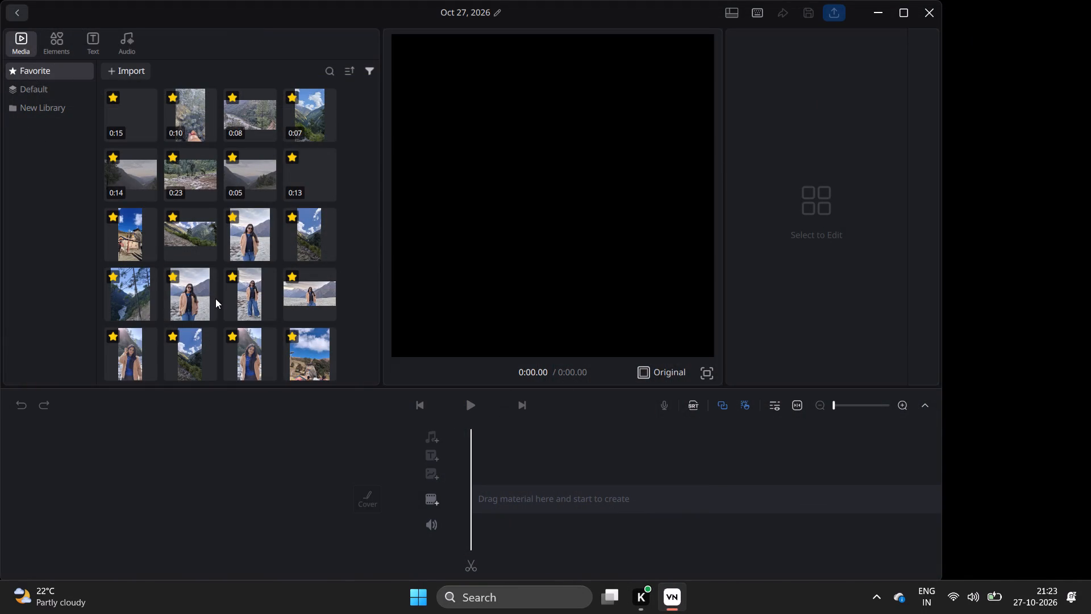
Add the clip 20261024_095333.mp4 from the Favorite media to the start of the empty main timeline track in VN.
{"action": "left_click", "coordinate": [188, 111]}
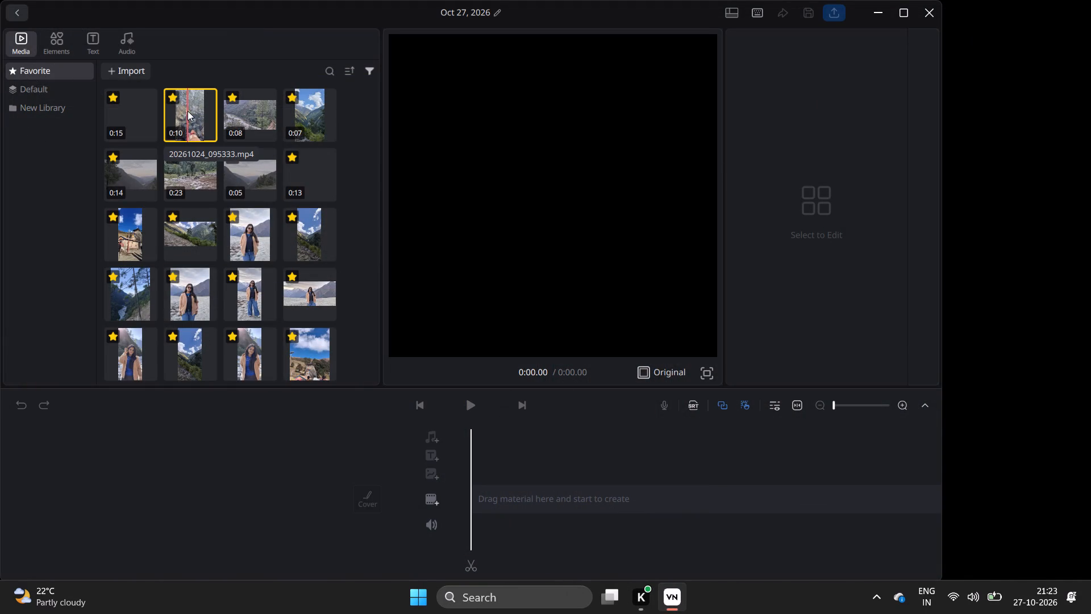
{"action": "left_click_drag", "start_coordinate": [188, 111], "coordinate": [508, 501]}
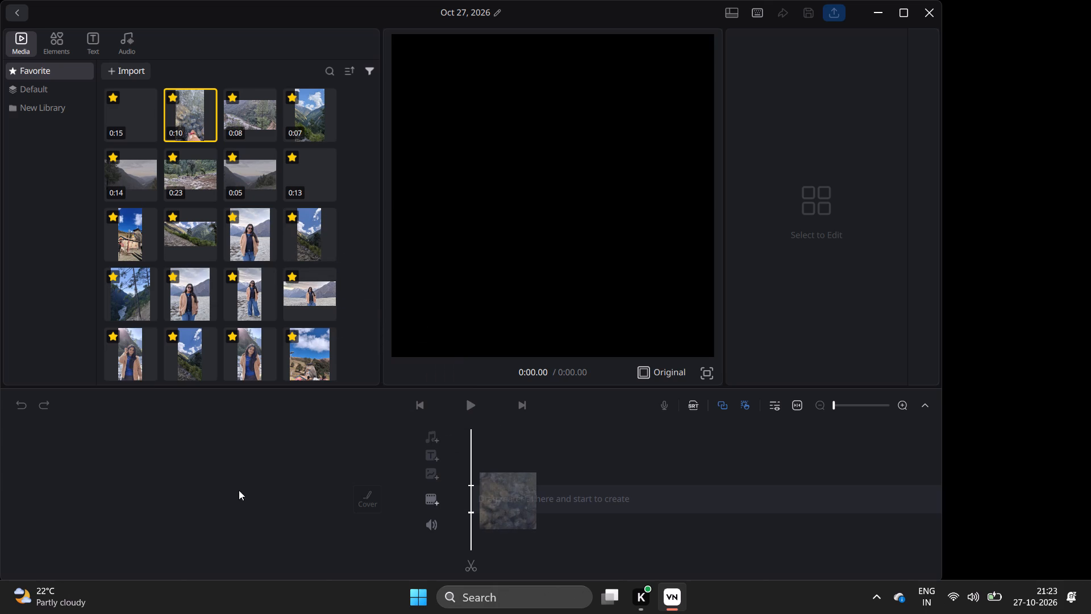
{"action": "left_click", "coordinate": [207, 486]}
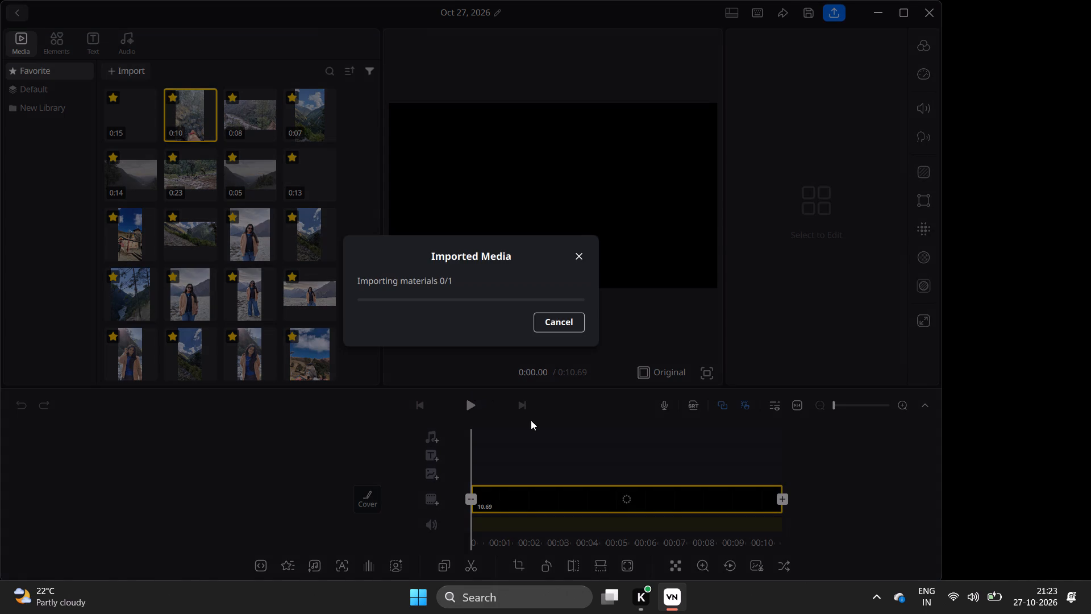
{"action": "left_click", "coordinate": [528, 439]}
{"action": "left_click", "coordinate": [543, 438]}
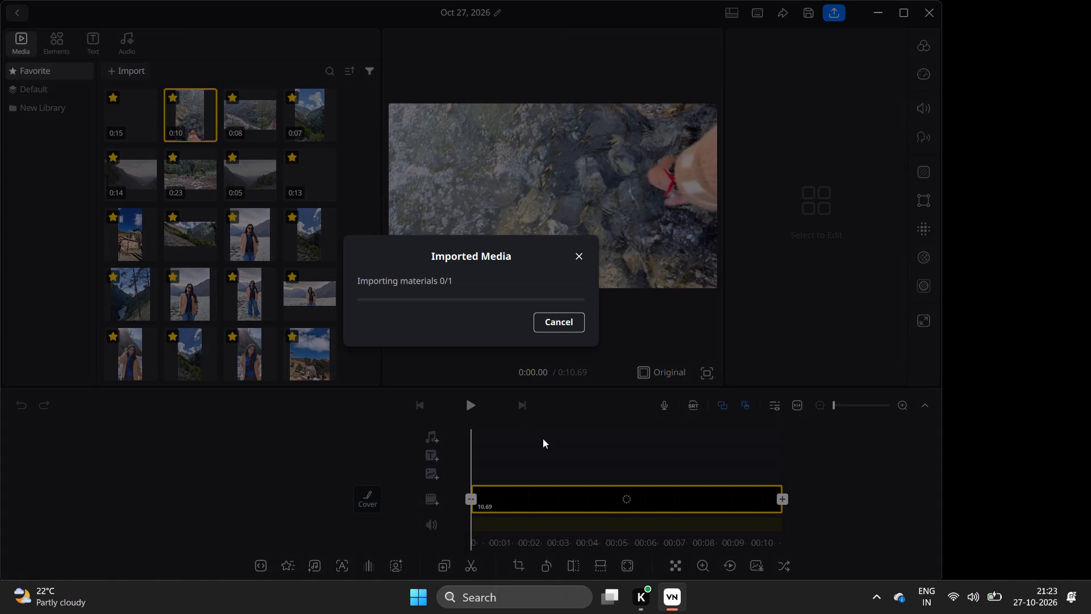
Play back the timeline clip from the start and pause at about 5.5 seconds.
{"action": "left_click", "coordinate": [468, 404]}
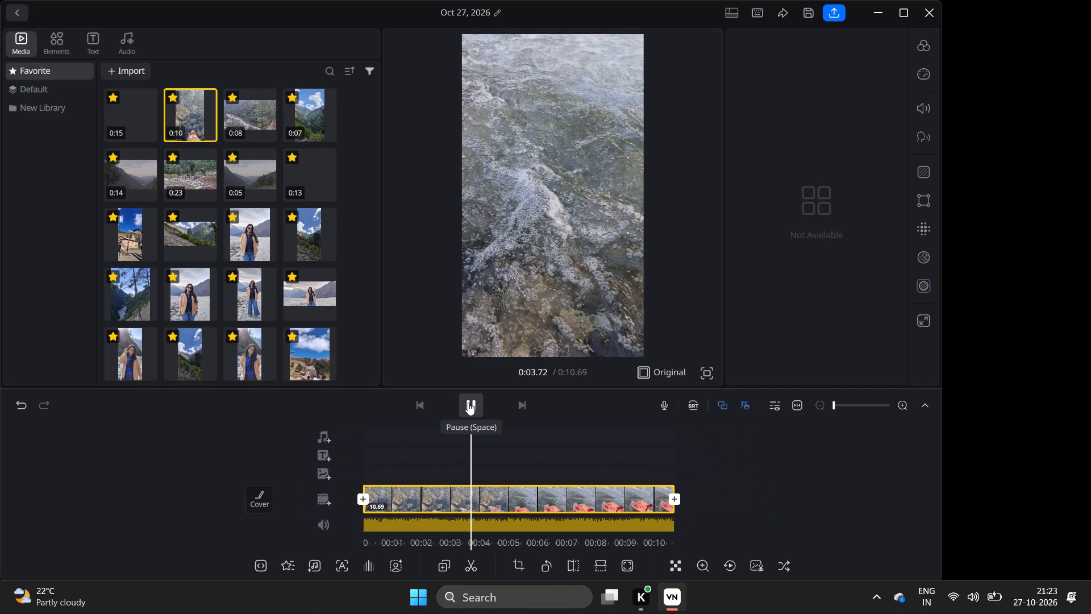
{"action": "left_click", "coordinate": [468, 403]}
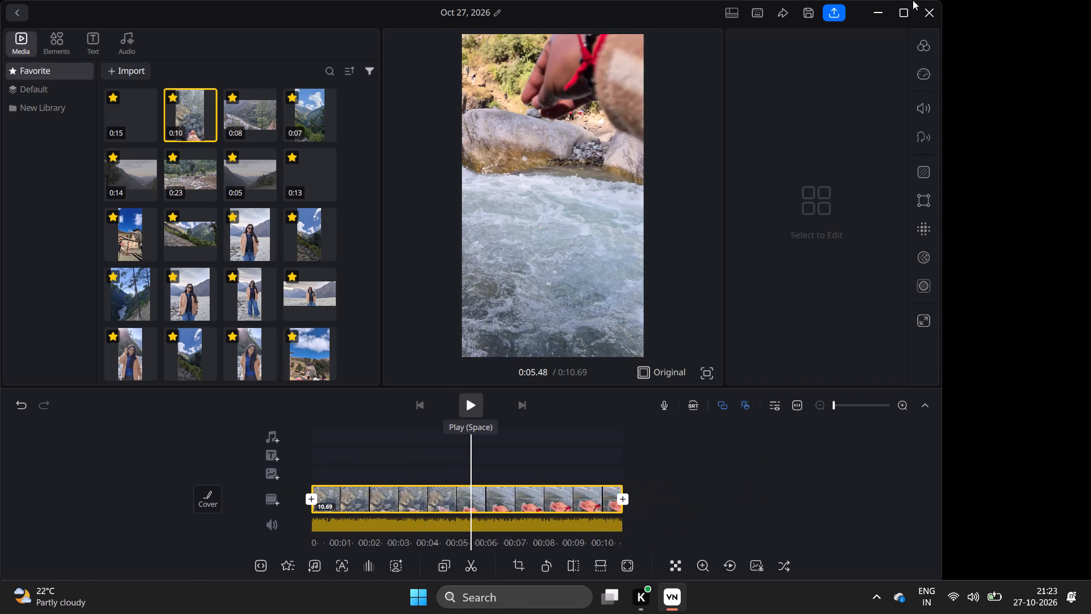
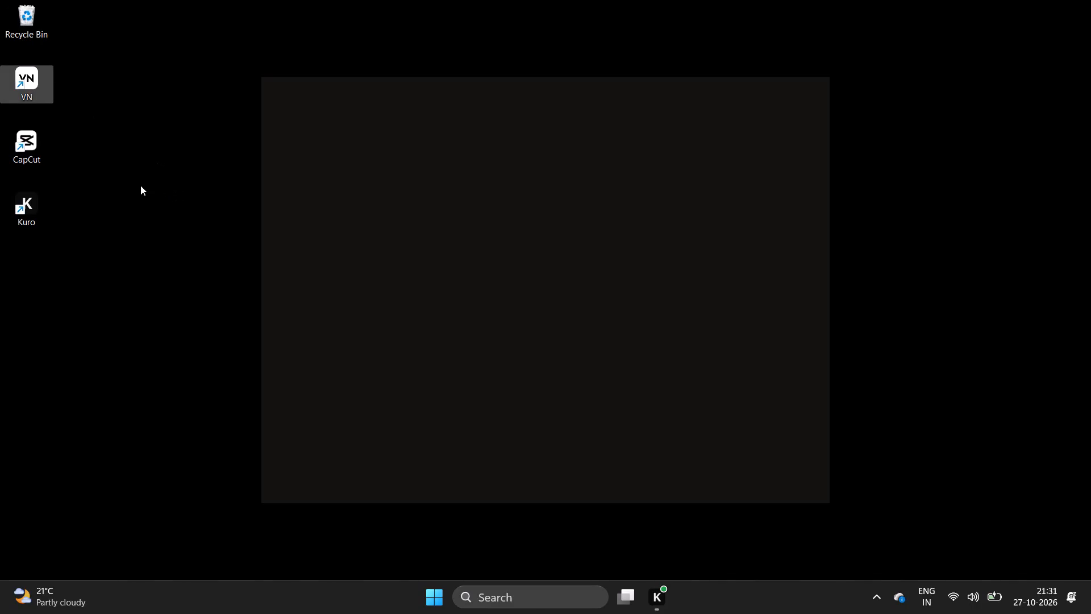
Launch VN again from the installed apps.
{"action": "left_click", "coordinate": [126, 181]}
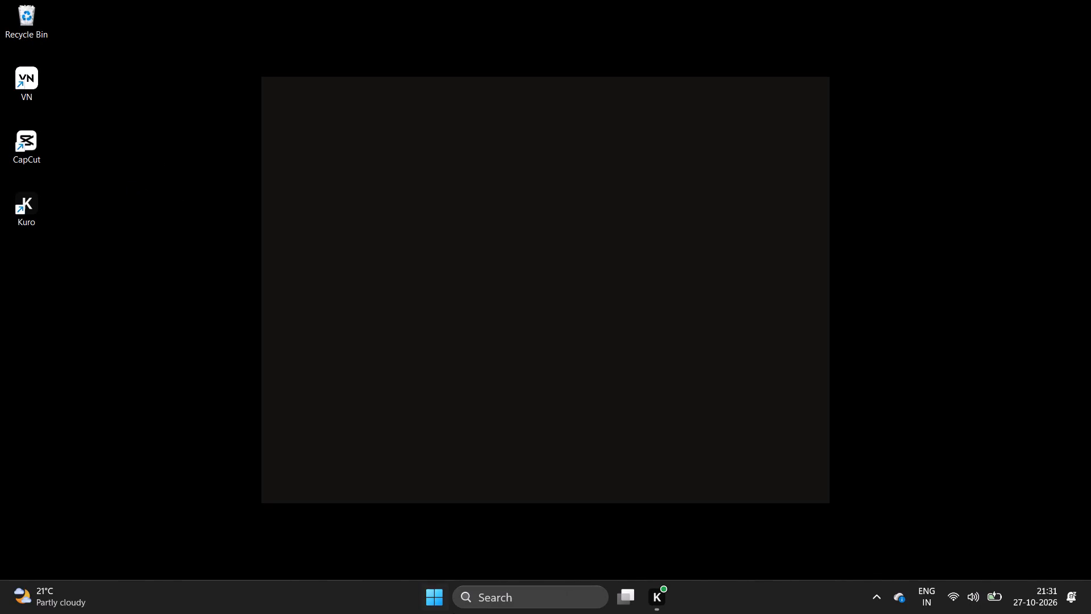
{"action": "left_click", "coordinate": [443, 596]}
{"action": "scroll", "coordinate": [557, 441], "scroll_direction": "down", "scroll_amount": 4}
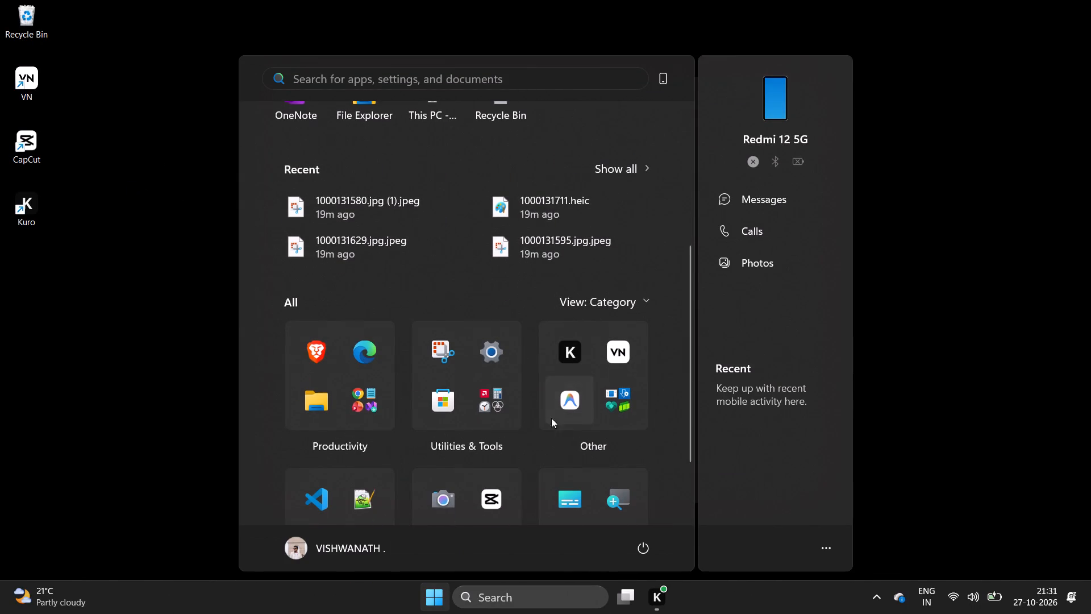
{"action": "left_click", "coordinate": [605, 346]}
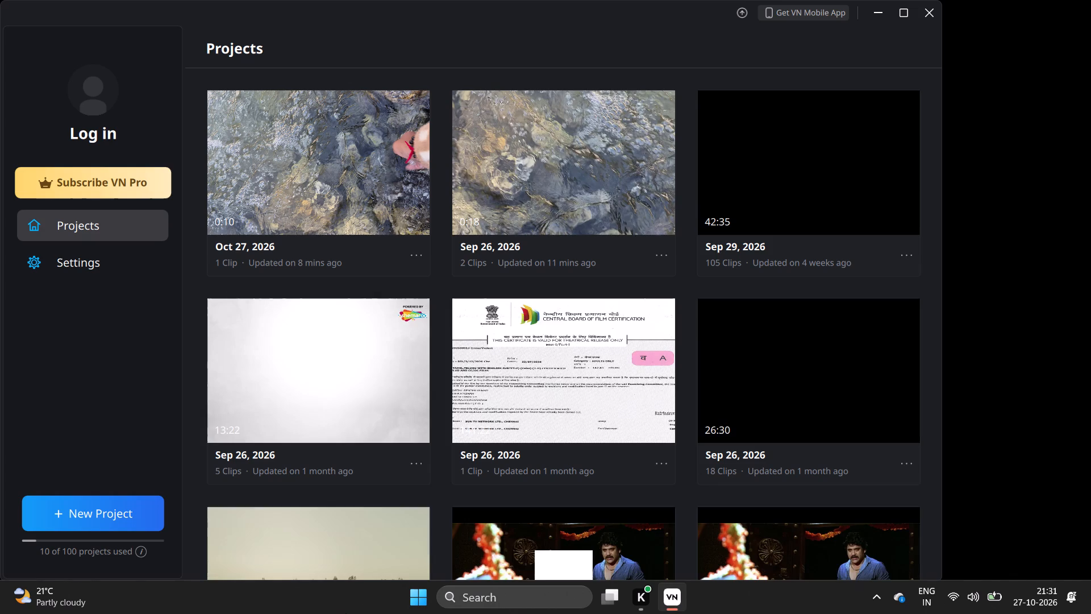
Look through the saved projects on the Projects page.
{"action": "scroll", "coordinate": [526, 492], "scroll_direction": "down", "scroll_amount": 4}
{"action": "scroll", "coordinate": [485, 526], "scroll_direction": "down", "scroll_amount": 3}
{"action": "scroll", "coordinate": [461, 513], "scroll_direction": "up", "scroll_amount": 5}
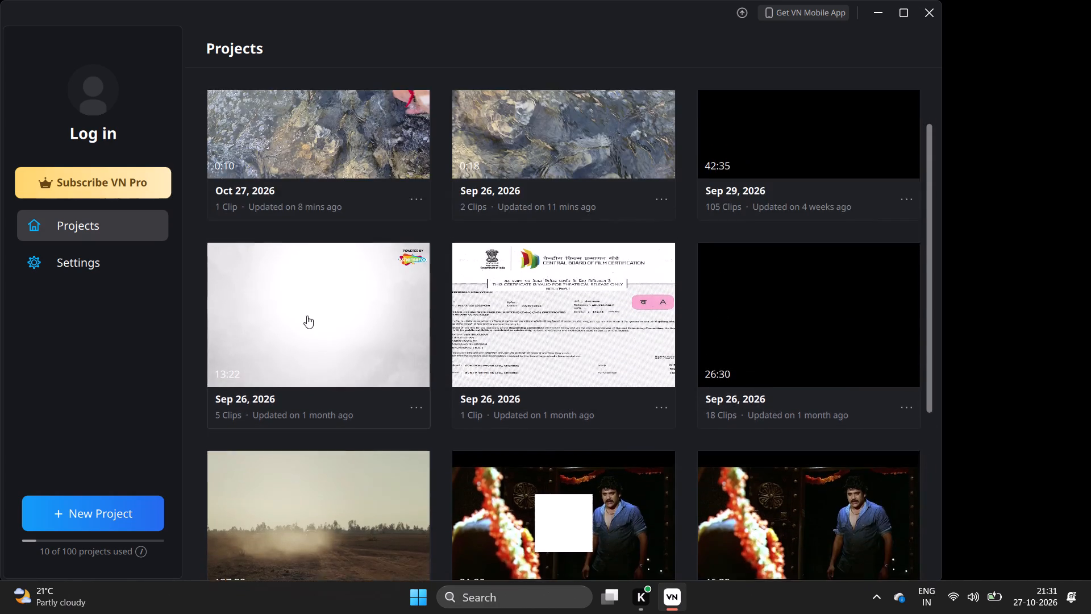
{"action": "scroll", "coordinate": [306, 313], "scroll_direction": "up", "scroll_amount": 4}
{"action": "scroll", "coordinate": [817, 209], "scroll_direction": "up", "scroll_amount": 3}
{"action": "scroll", "coordinate": [814, 207], "scroll_direction": "down", "scroll_amount": 4}
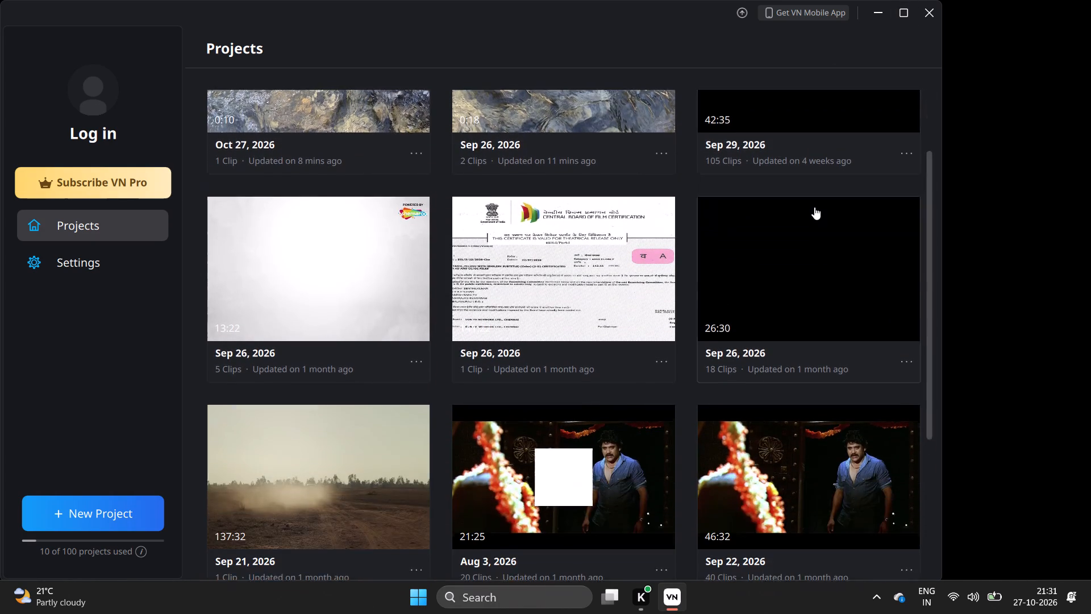
{"action": "scroll", "coordinate": [814, 207], "scroll_direction": "down", "scroll_amount": 6}
{"action": "scroll", "coordinate": [814, 207], "scroll_direction": "up", "scroll_amount": 18}
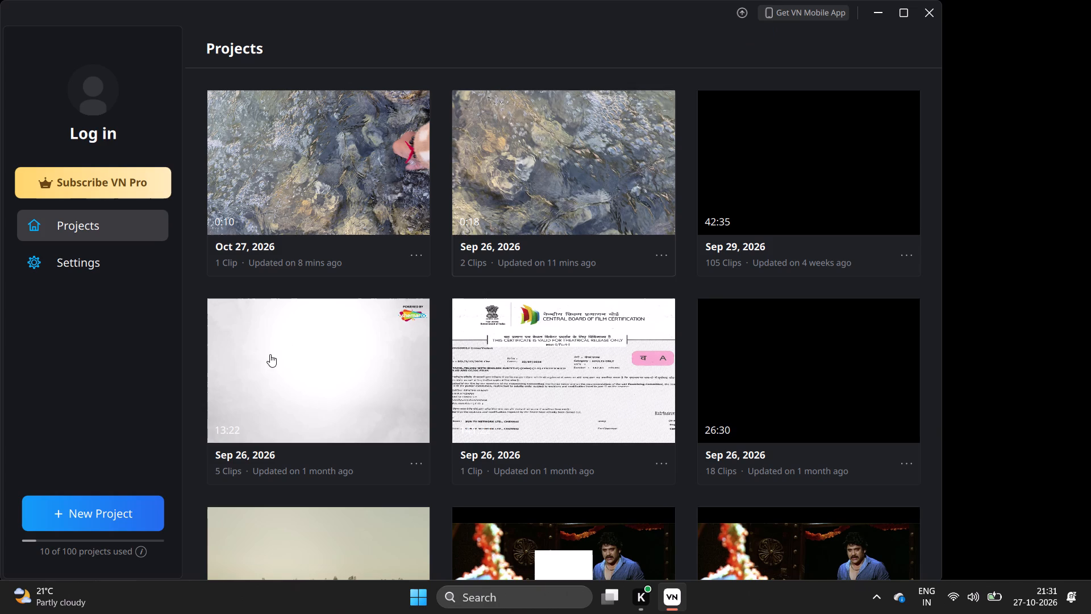
Create a new empty project.
{"action": "left_click", "coordinate": [102, 513]}
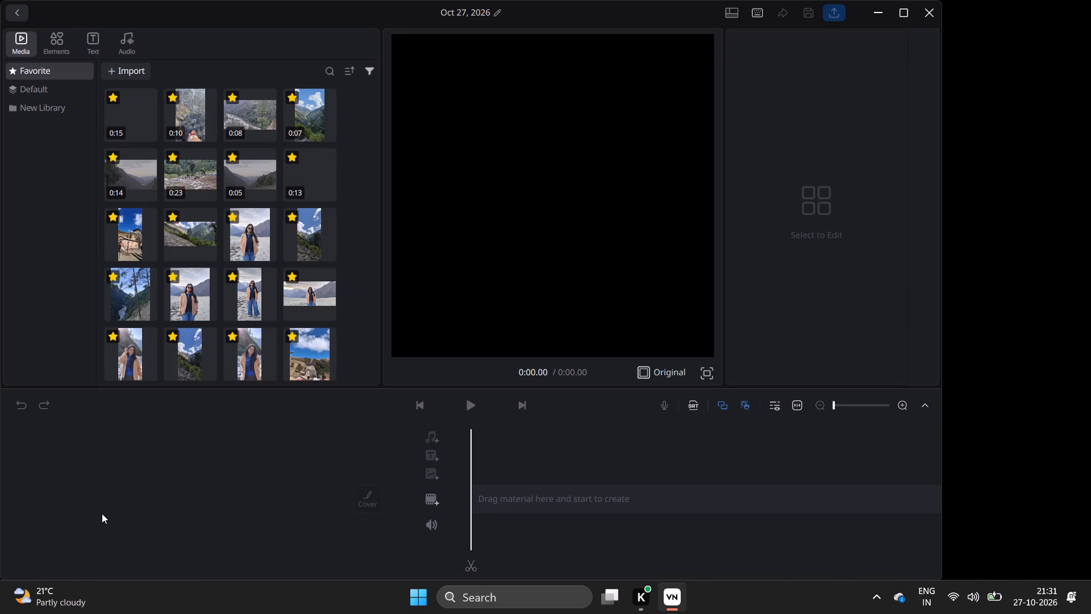
Preview the clip 20261024_095333.mp4 from the Favorite media and try to play it with the timeline still empty.
{"action": "left_click", "coordinate": [197, 113]}
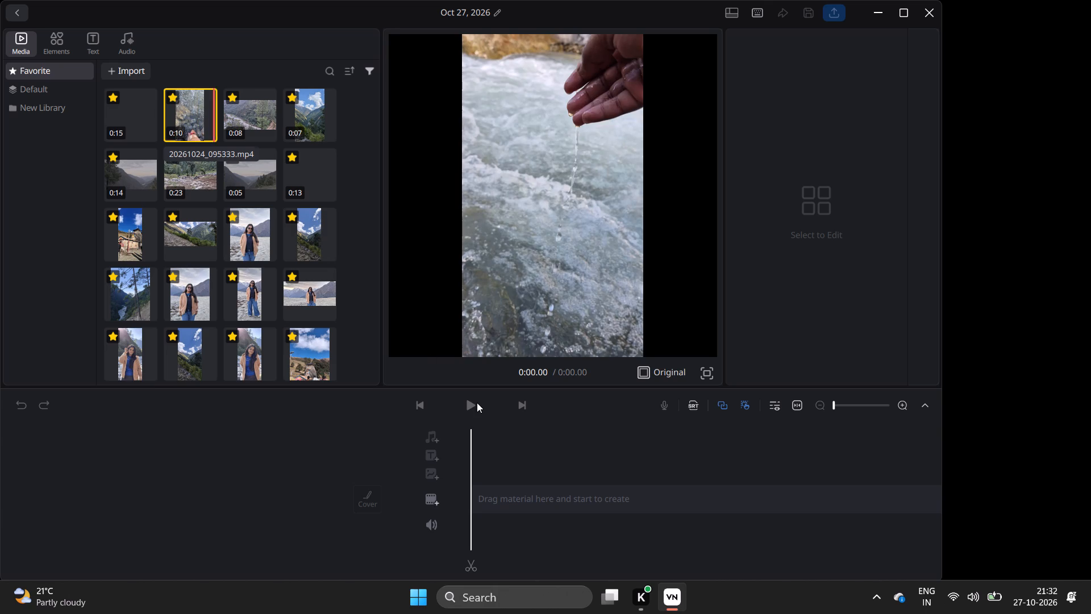
{"action": "left_click", "coordinate": [477, 403]}
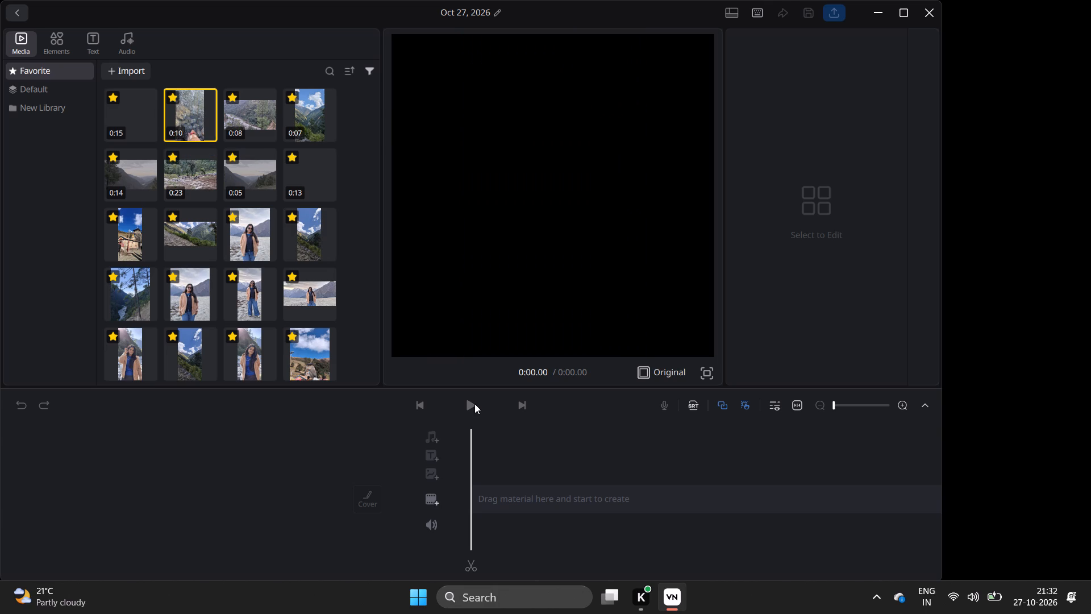
{"action": "left_click", "coordinate": [474, 404]}
{"action": "left_click", "coordinate": [471, 405]}
{"action": "double_click", "coordinate": [471, 405]}
{"action": "left_click", "coordinate": [1001, 222]}
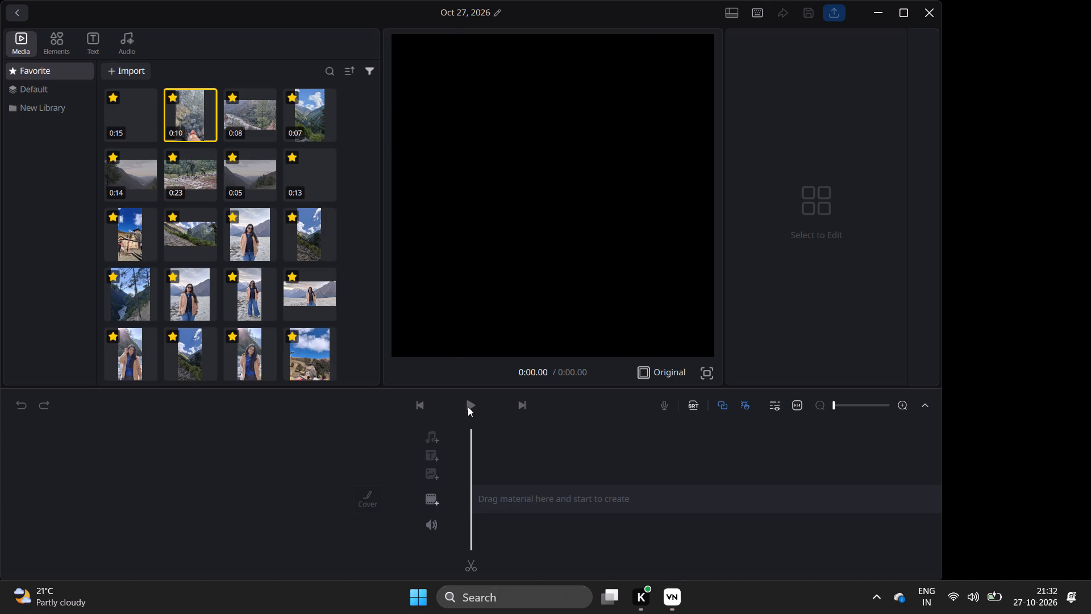
{"action": "triple_click", "coordinate": [468, 406]}
{"action": "left_click", "coordinate": [468, 406]}
Add the clip 20261024_095333.mp4 from the Favorite media to the start of the empty main timeline track.
{"action": "left_click_drag", "start_coordinate": [184, 118], "coordinate": [522, 479]}
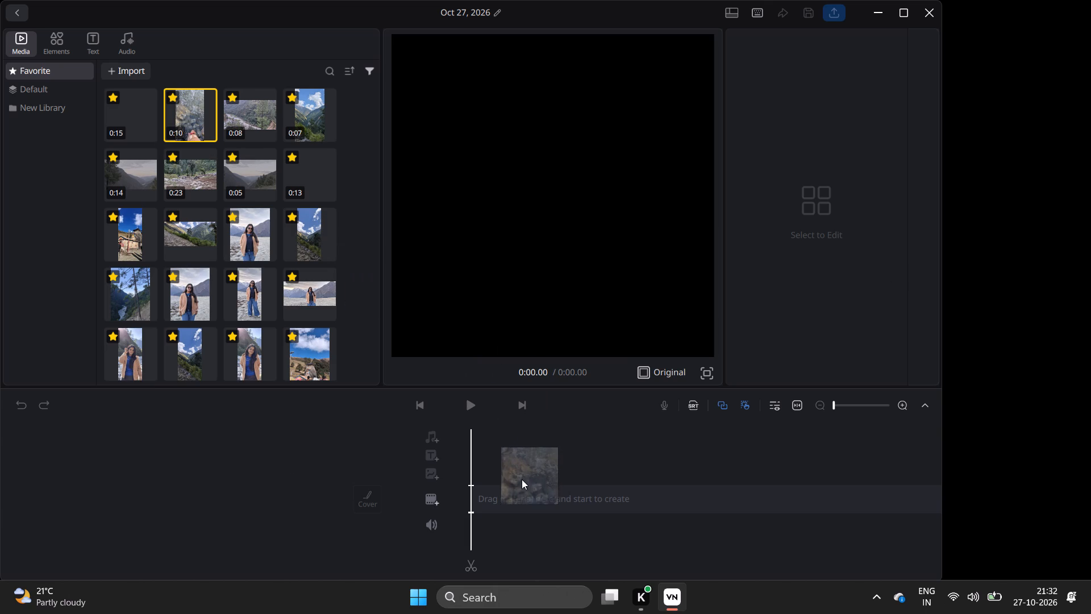
{"action": "left_click_drag", "start_coordinate": [522, 479], "coordinate": [518, 482]}
{"action": "left_click", "coordinate": [325, 462]}
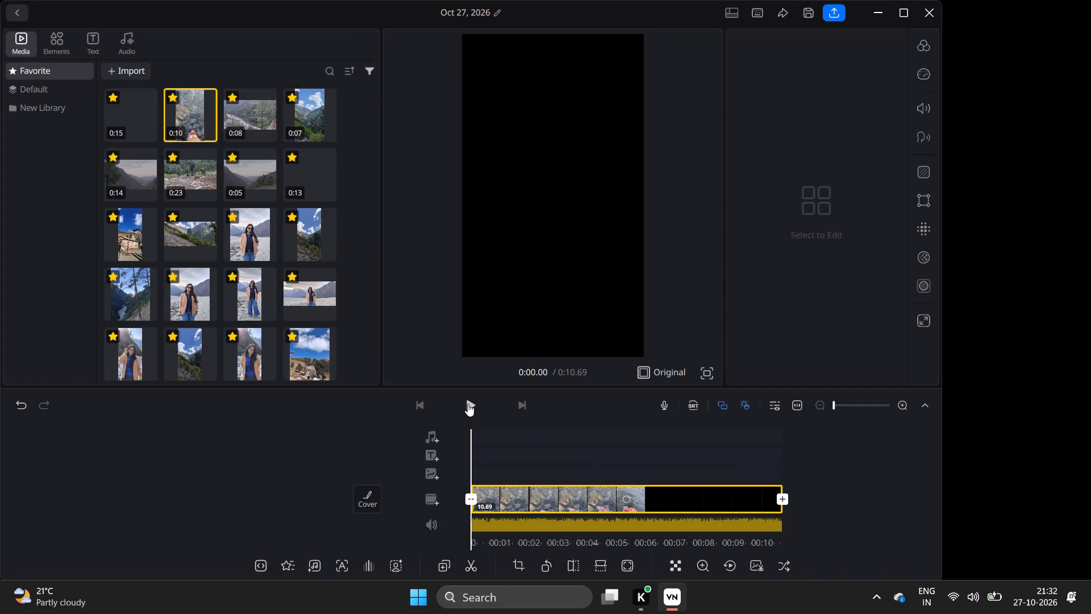
Play back the timeline clip from the start and pause it near its end, at about 10.5 seconds.
{"action": "left_click", "coordinate": [468, 404]}
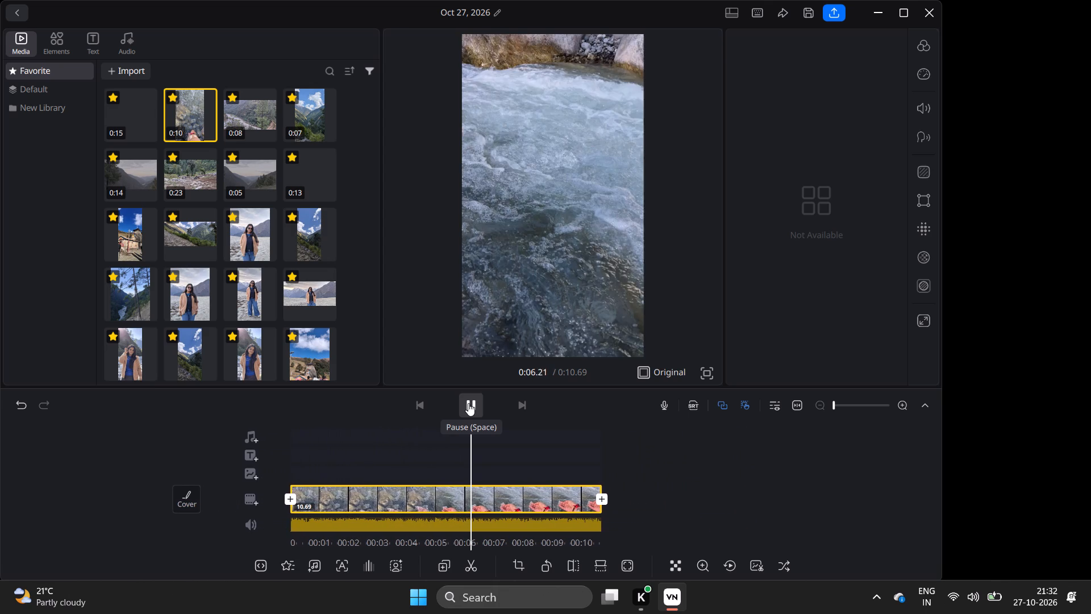
{"action": "left_click", "coordinate": [468, 403]}
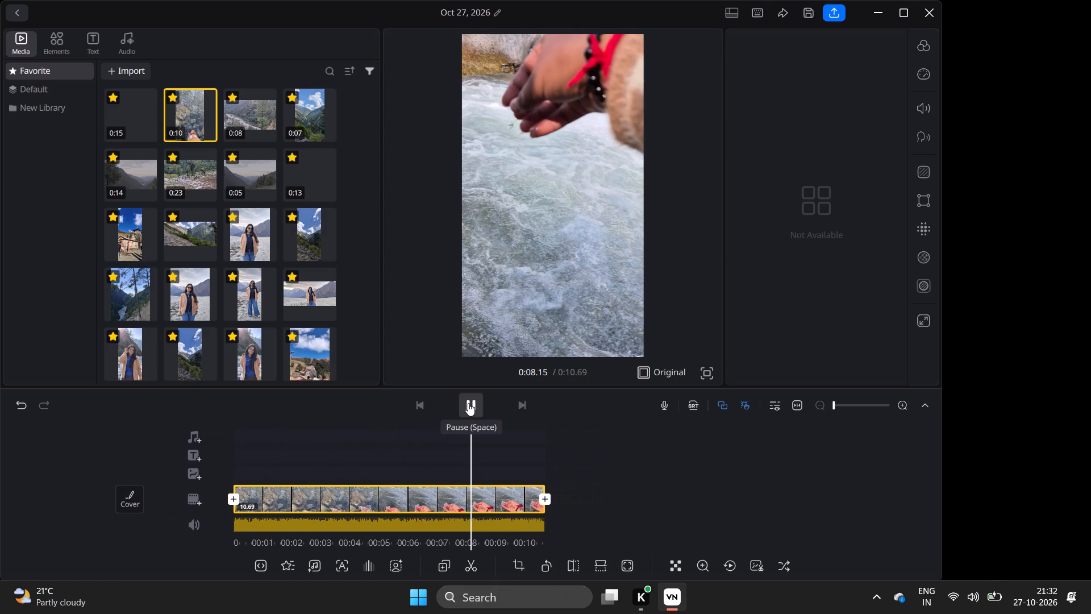
{"action": "left_click", "coordinate": [468, 403]}
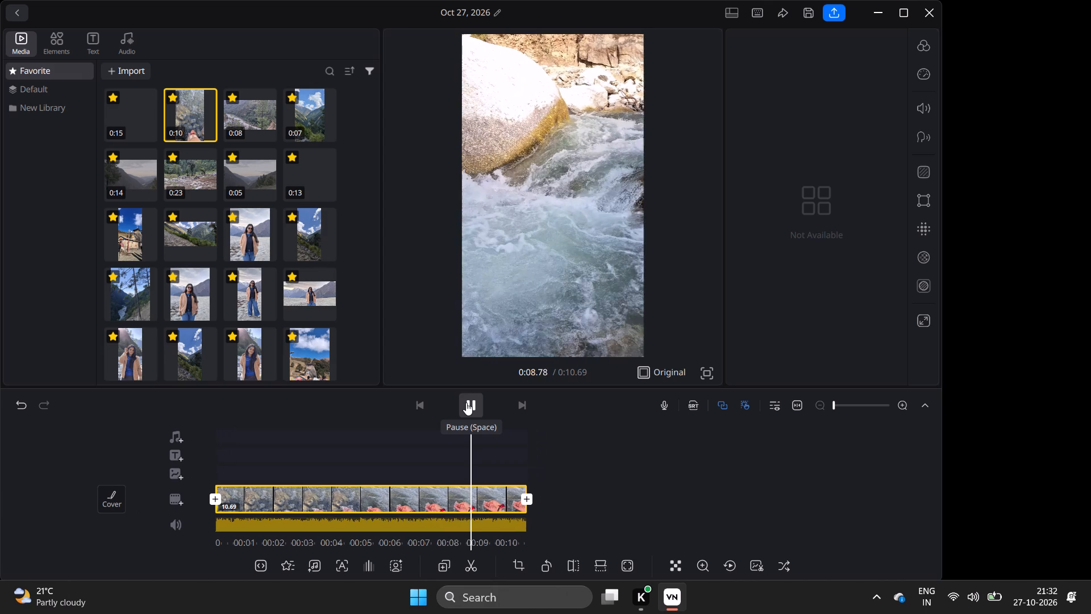
{"action": "left_click", "coordinate": [466, 403]}
{"action": "left_click", "coordinate": [466, 403]}
{"action": "left_click", "coordinate": [466, 403]}
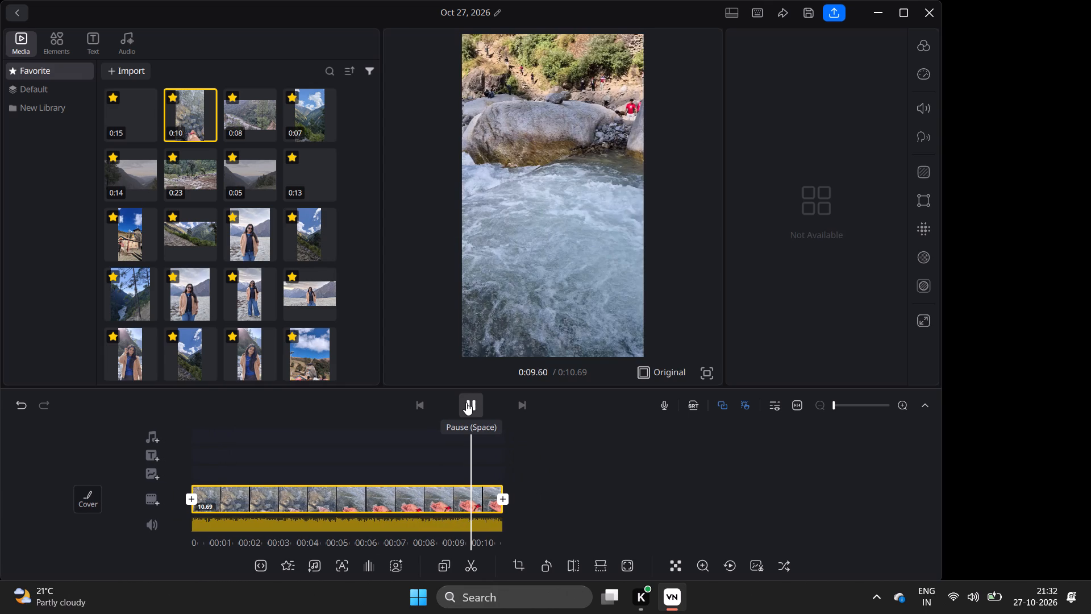
{"action": "left_click", "coordinate": [466, 403]}
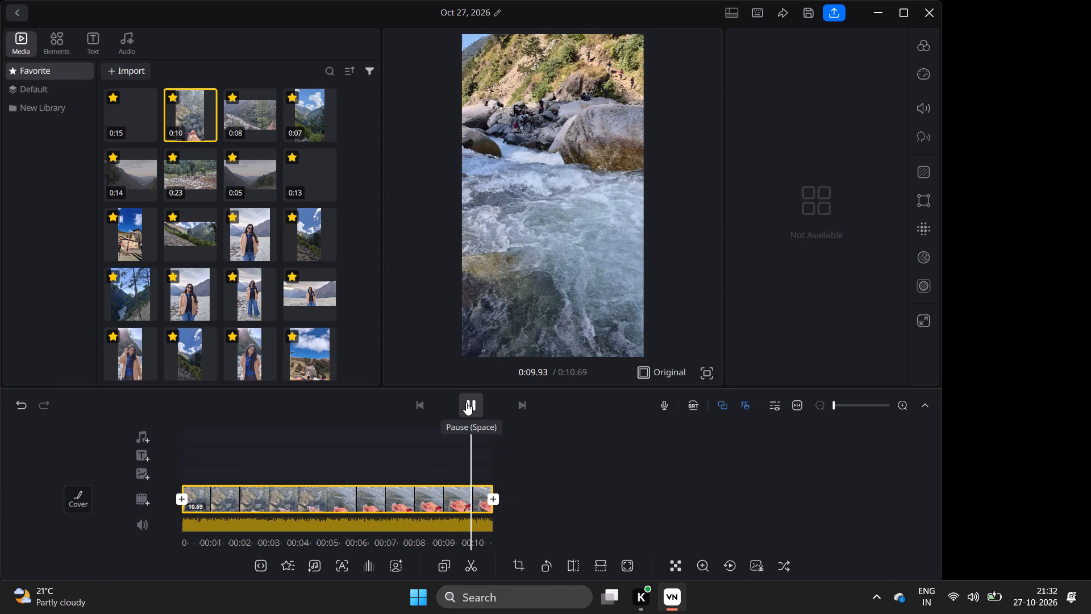
{"action": "left_click", "coordinate": [466, 403]}
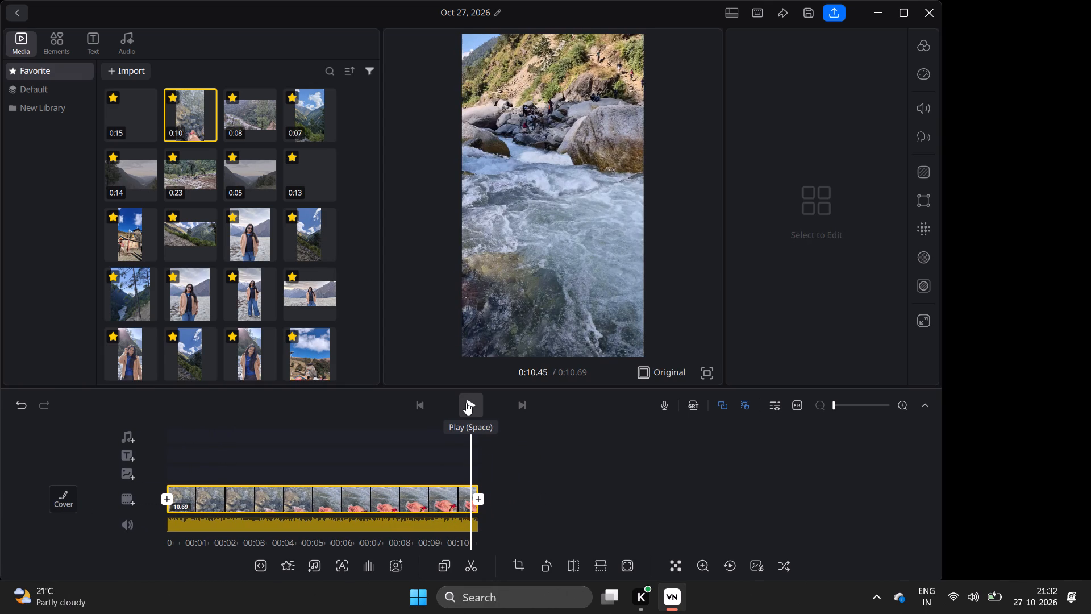
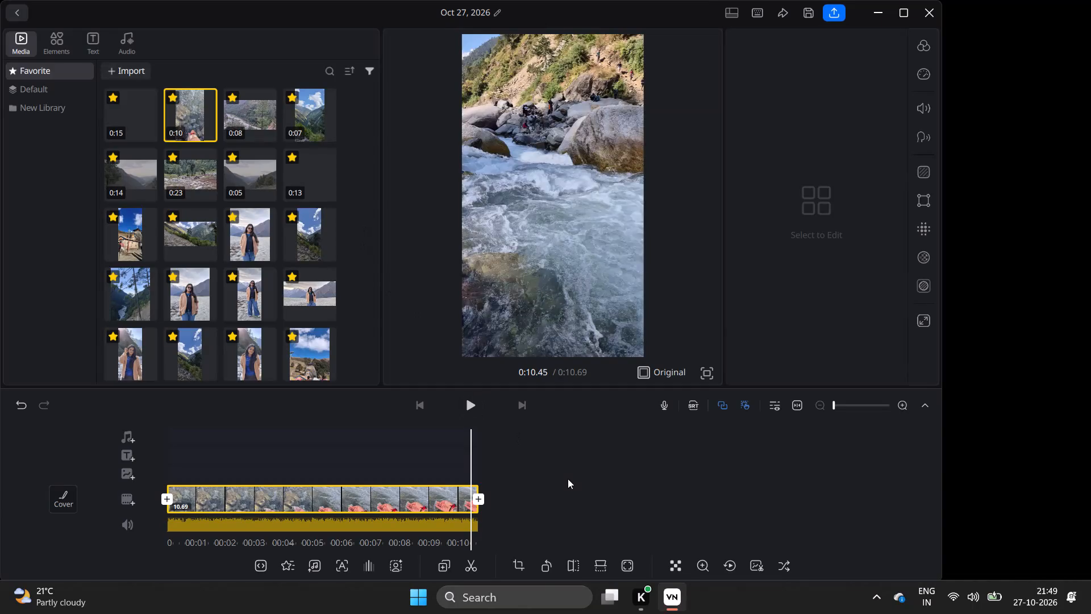
Scrub over the timeline clip and play it through to its end.
{"action": "left_click_drag", "start_coordinate": [460, 465], "coordinate": [1090, 455]}
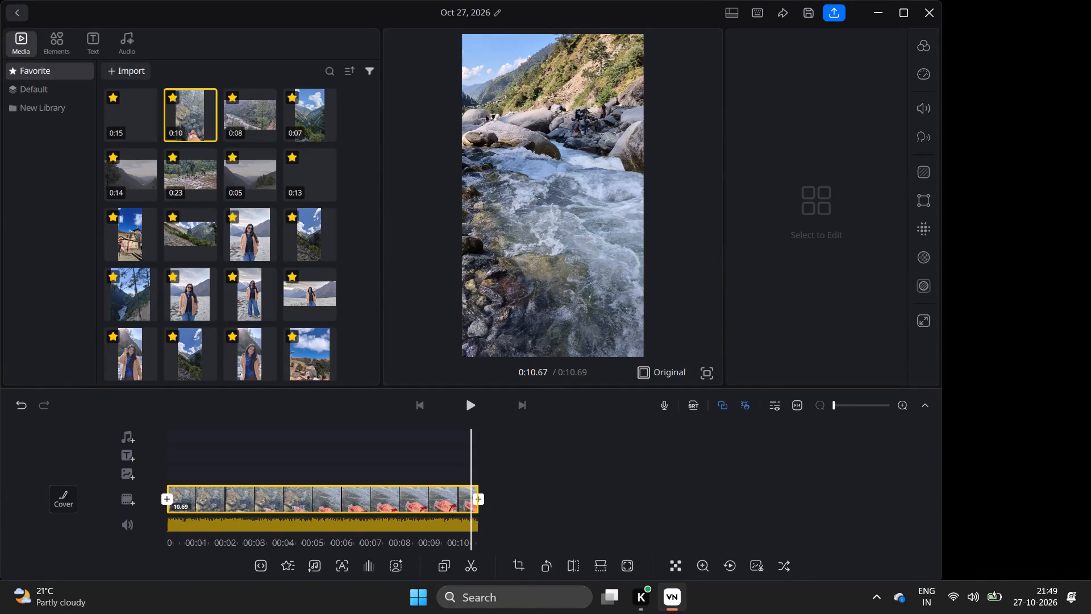
{"action": "left_click_drag", "start_coordinate": [1090, 455], "coordinate": [1069, 455]}
{"action": "left_click_drag", "start_coordinate": [332, 451], "coordinate": [640, 487]}
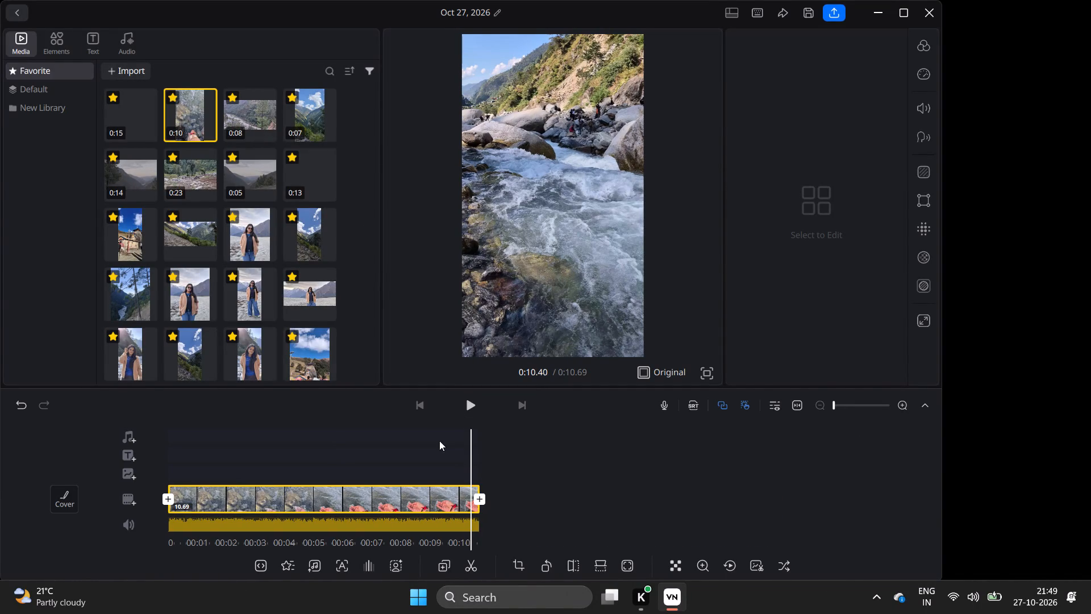
{"action": "left_click", "coordinate": [472, 400]}
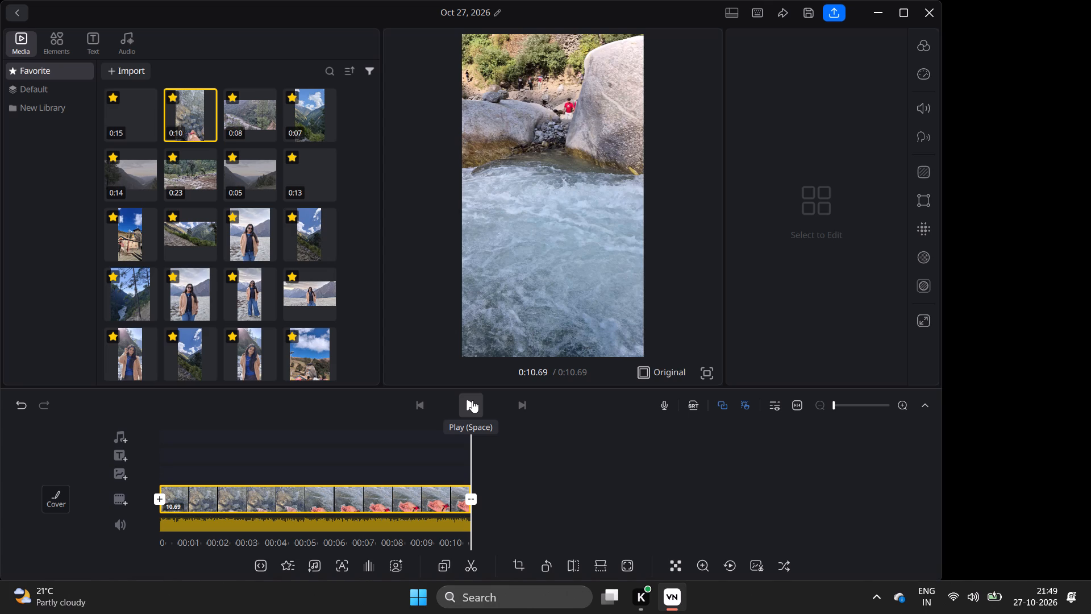
Return to the start of the timeline clip and review it through to the end, pausing and resuming playback along the way.
{"action": "left_click", "coordinate": [201, 496]}
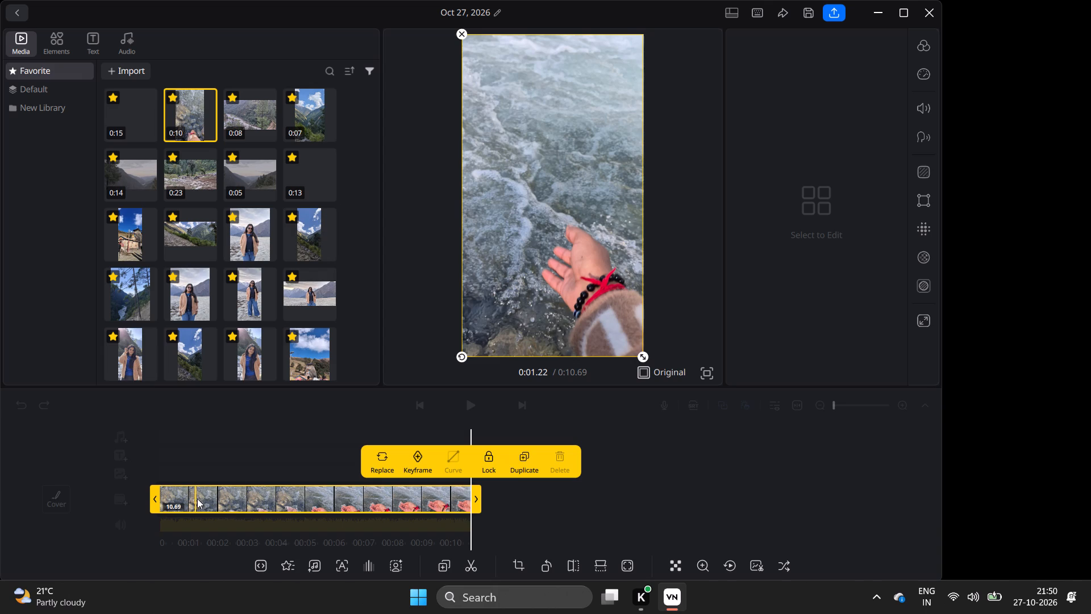
{"action": "left_click", "coordinate": [599, 502]}
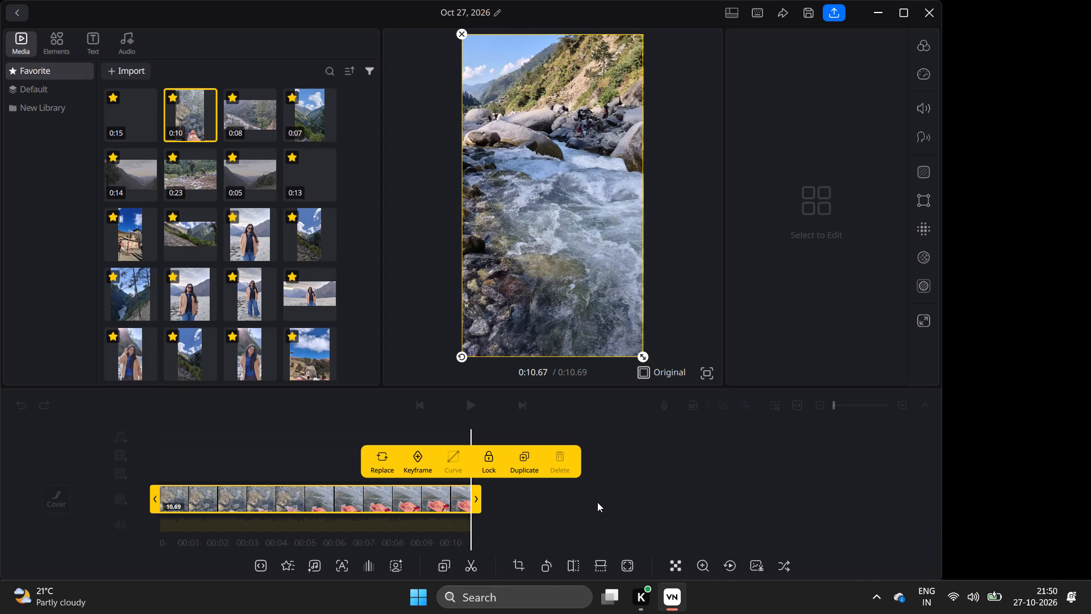
{"action": "left_click_drag", "start_coordinate": [595, 504], "coordinate": [1089, 590]}
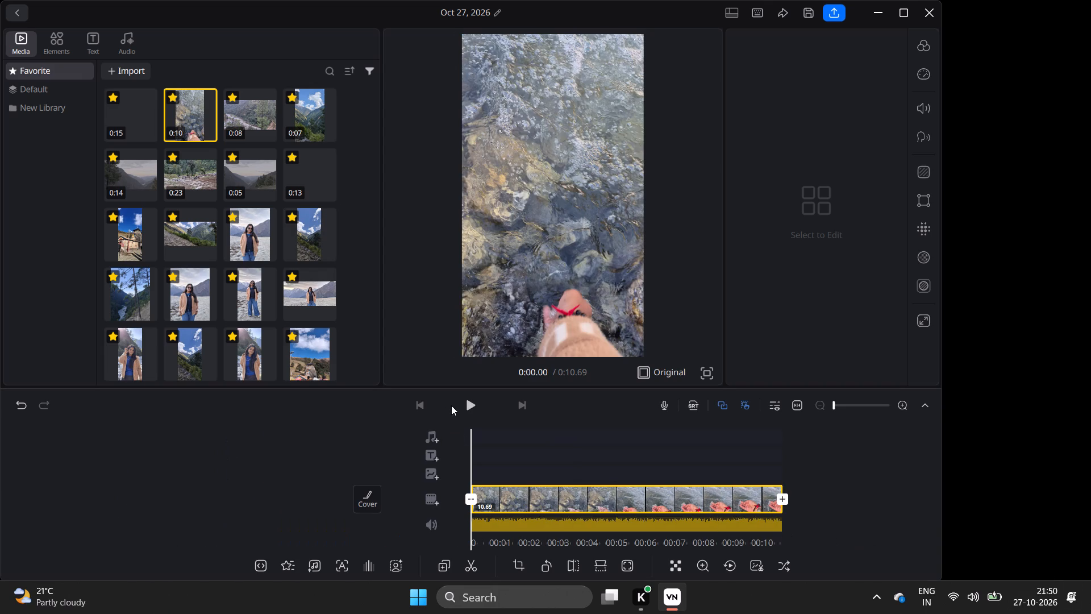
{"action": "left_click", "coordinate": [467, 405]}
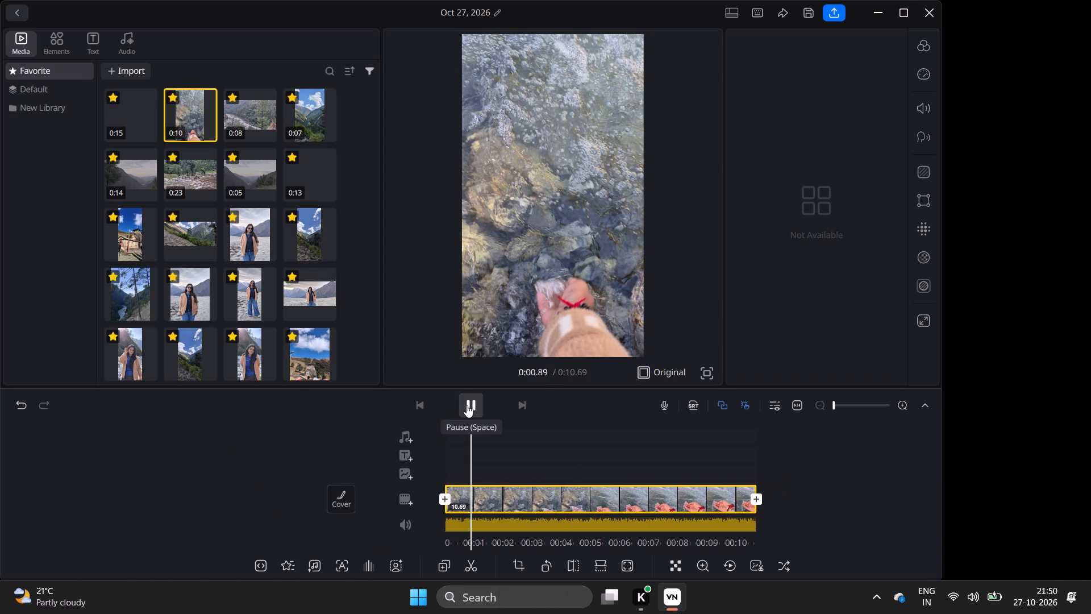
{"action": "left_click", "coordinate": [467, 405]}
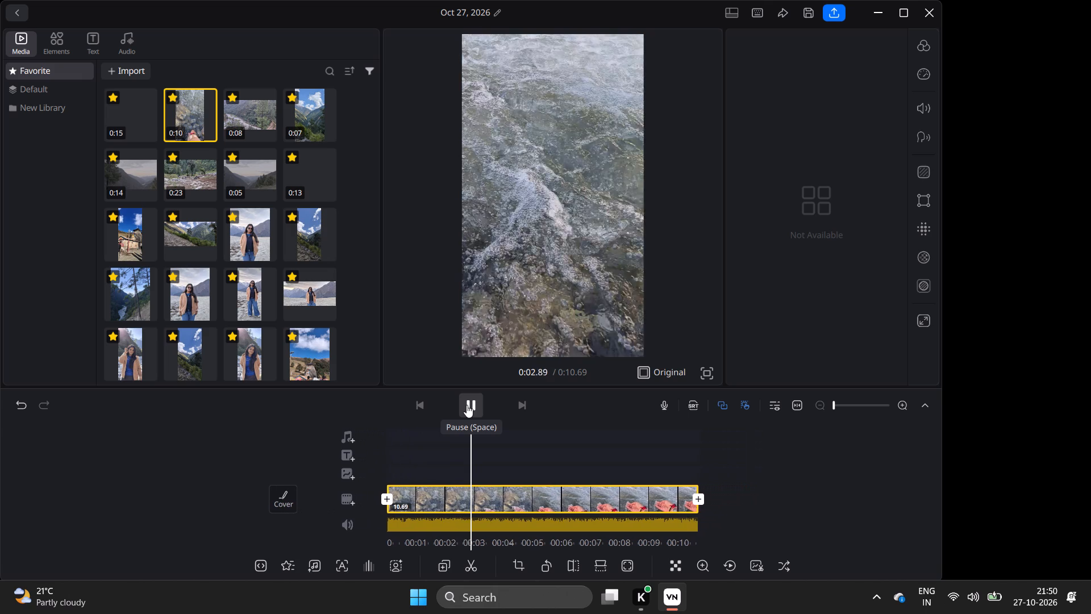
{"action": "left_click", "coordinate": [467, 405]}
{"action": "left_click", "coordinate": [467, 405]}
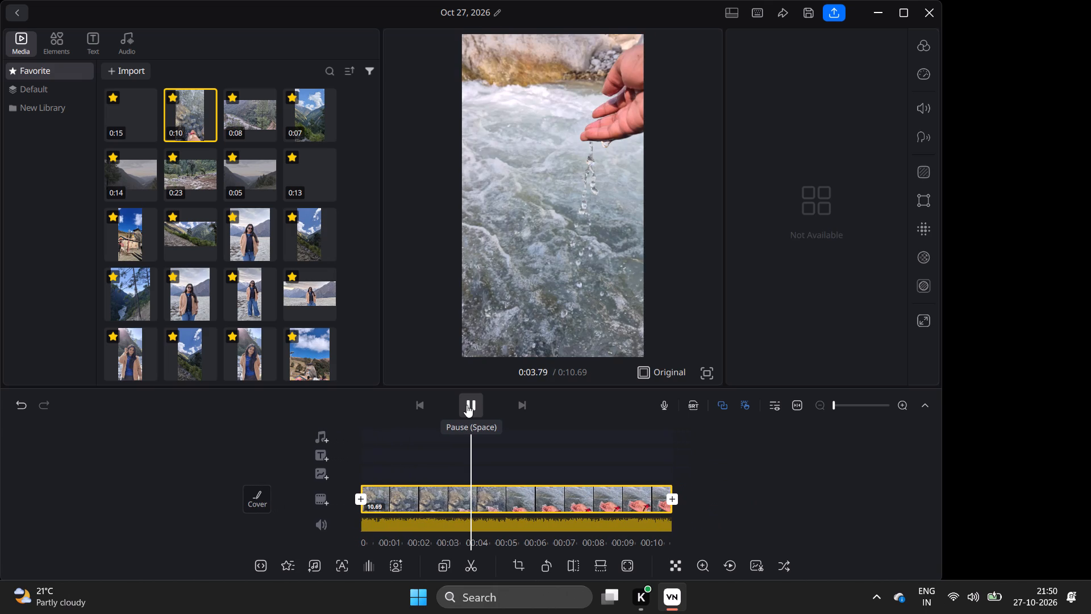
{"action": "left_click", "coordinate": [467, 405]}
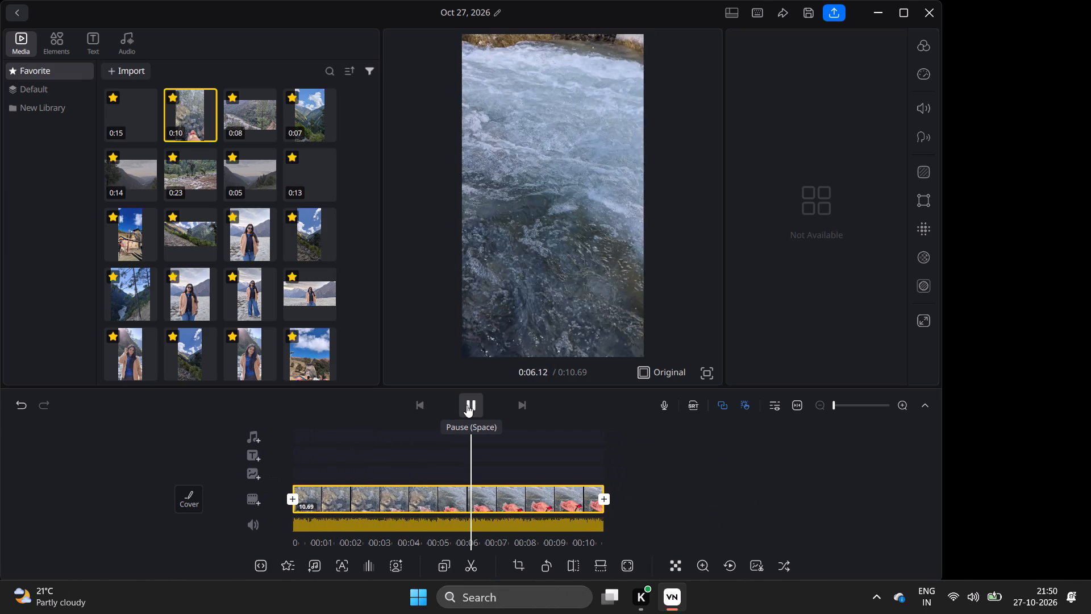
{"action": "left_click", "coordinate": [467, 405]}
{"action": "left_click", "coordinate": [467, 405]}
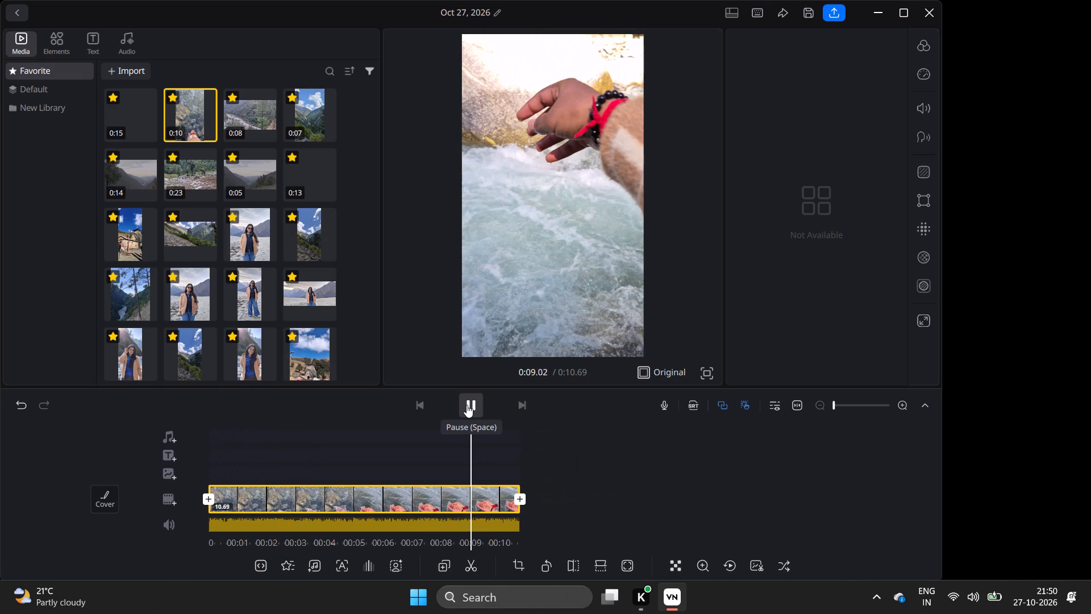
{"action": "left_click", "coordinate": [467, 405]}
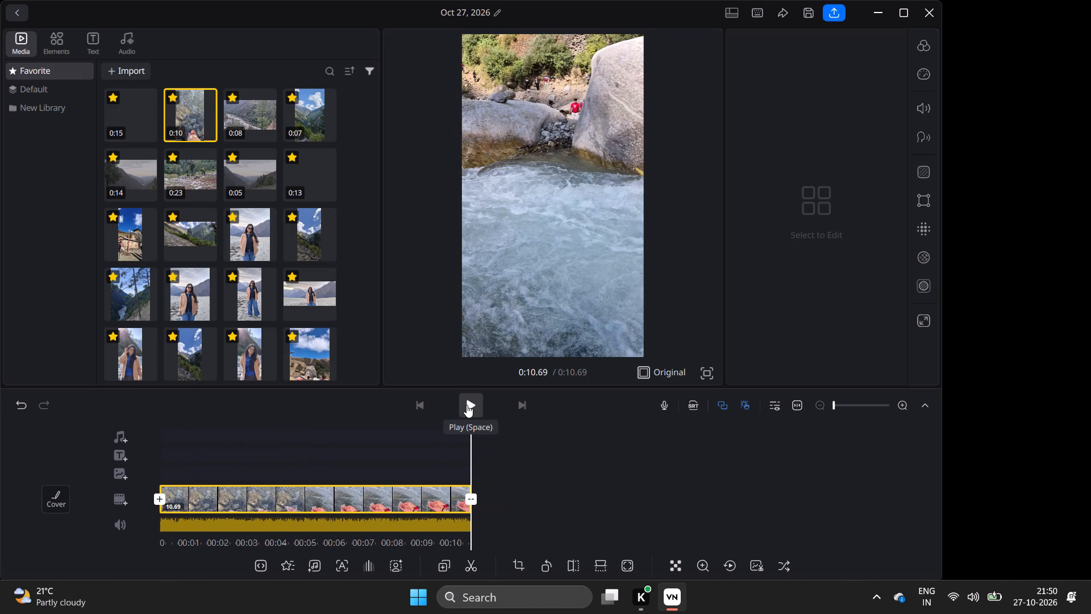
Replay the timeline clip from the start and pause it at about 1 second.
{"action": "left_click", "coordinate": [467, 405]}
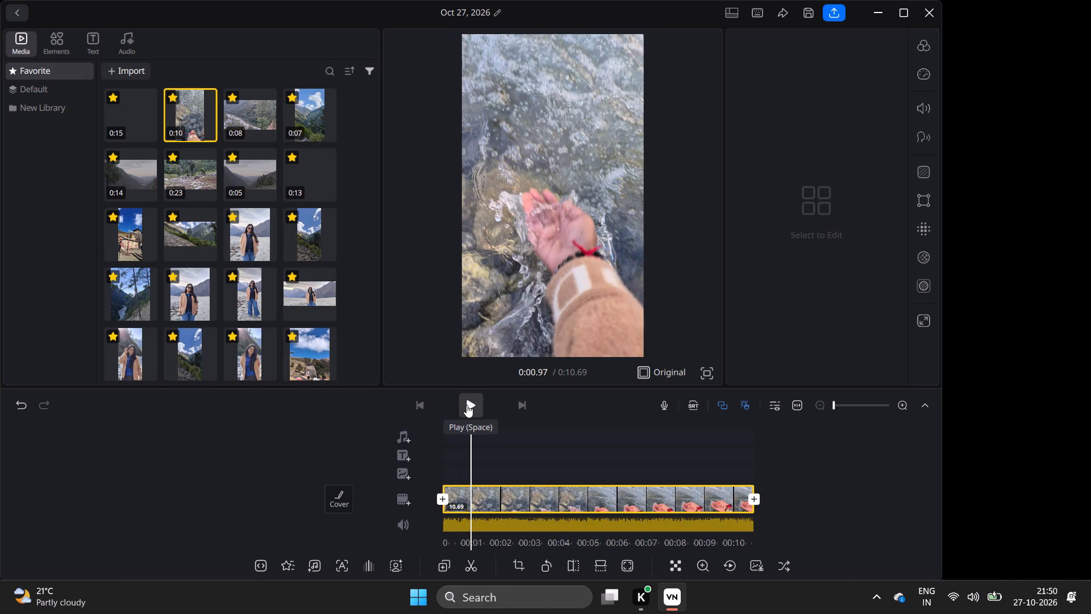
{"action": "left_click", "coordinate": [467, 405]}
{"action": "left_click", "coordinate": [467, 405]}
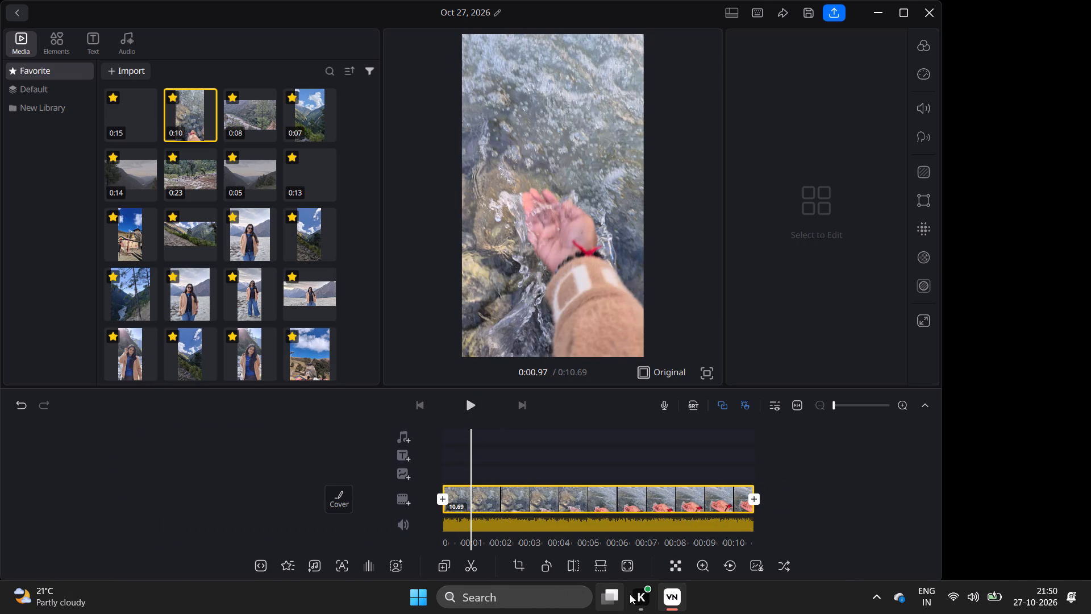
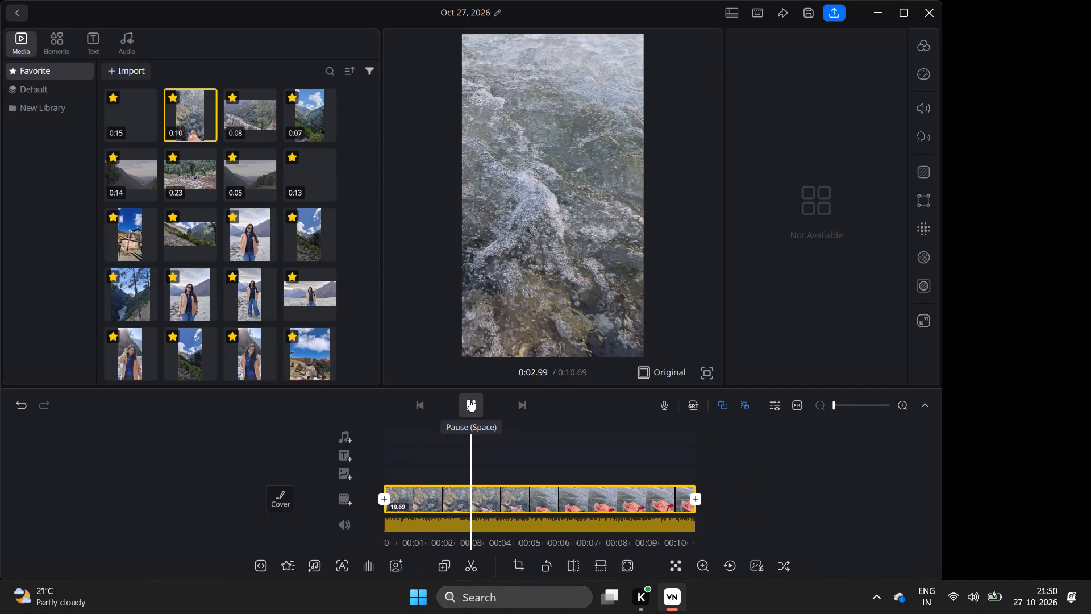
Return to the start of the timeline clip and replay it with brief pauses, stopping at about 6 seconds.
{"action": "left_click_drag", "start_coordinate": [478, 437], "coordinate": [650, 460]}
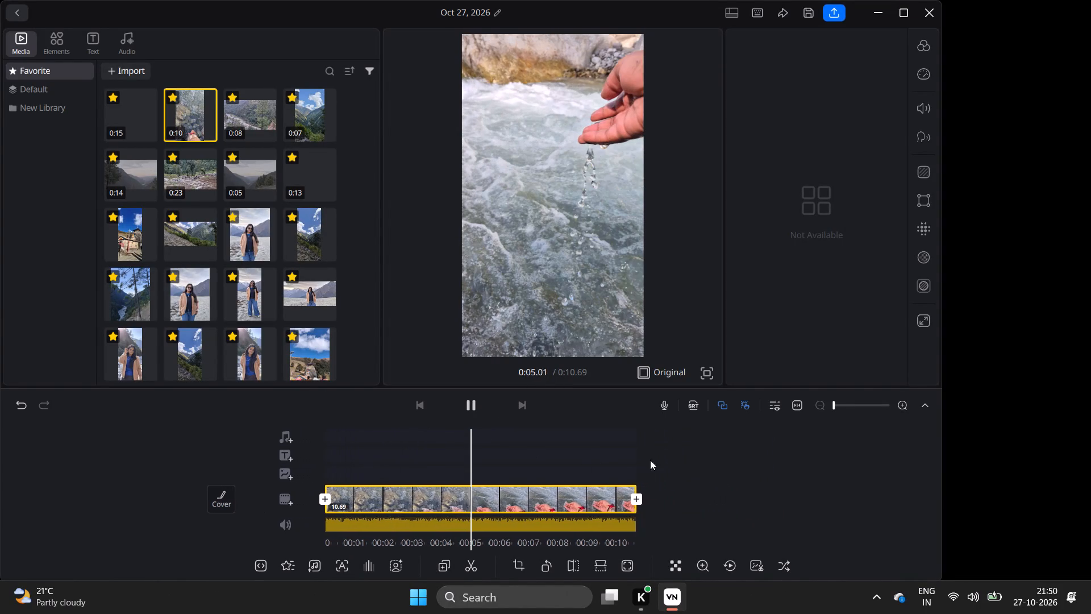
{"action": "left_click_drag", "start_coordinate": [650, 460], "coordinate": [963, 462]}
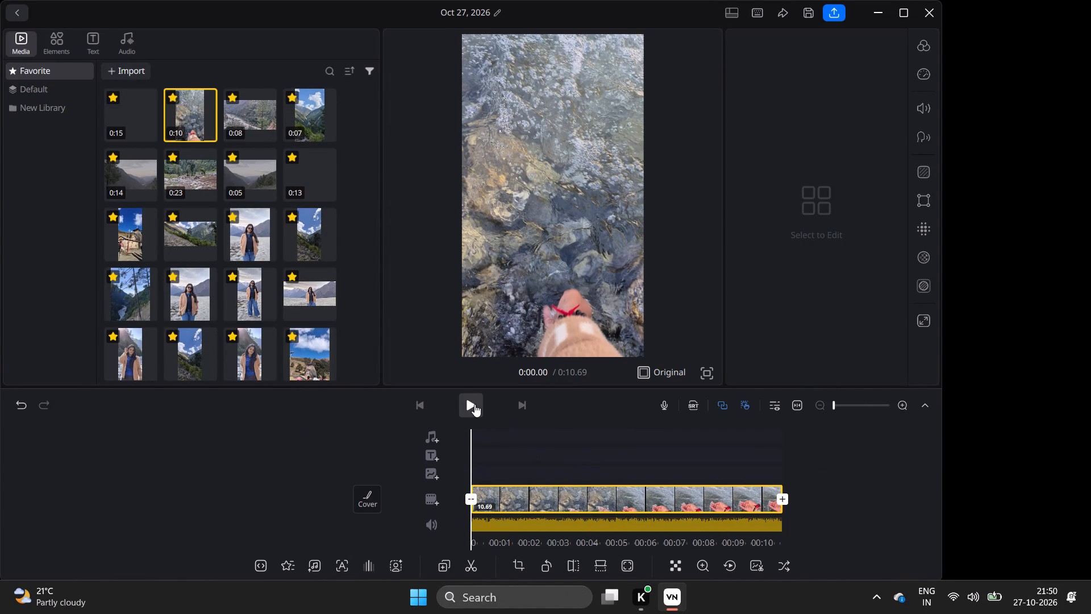
{"action": "left_click", "coordinate": [474, 404]}
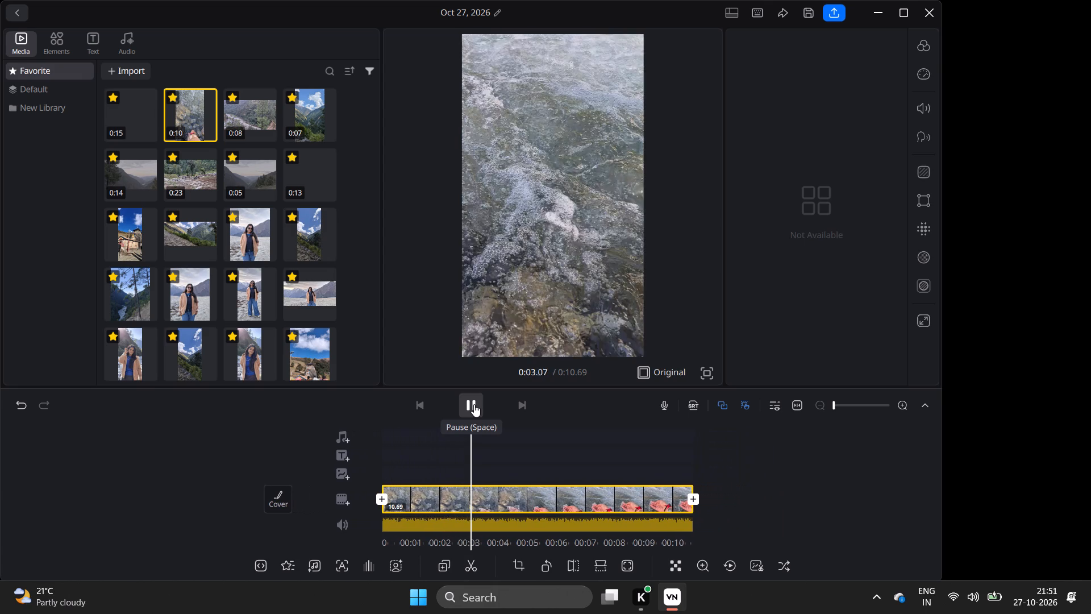
{"action": "double_click", "coordinate": [474, 404]}
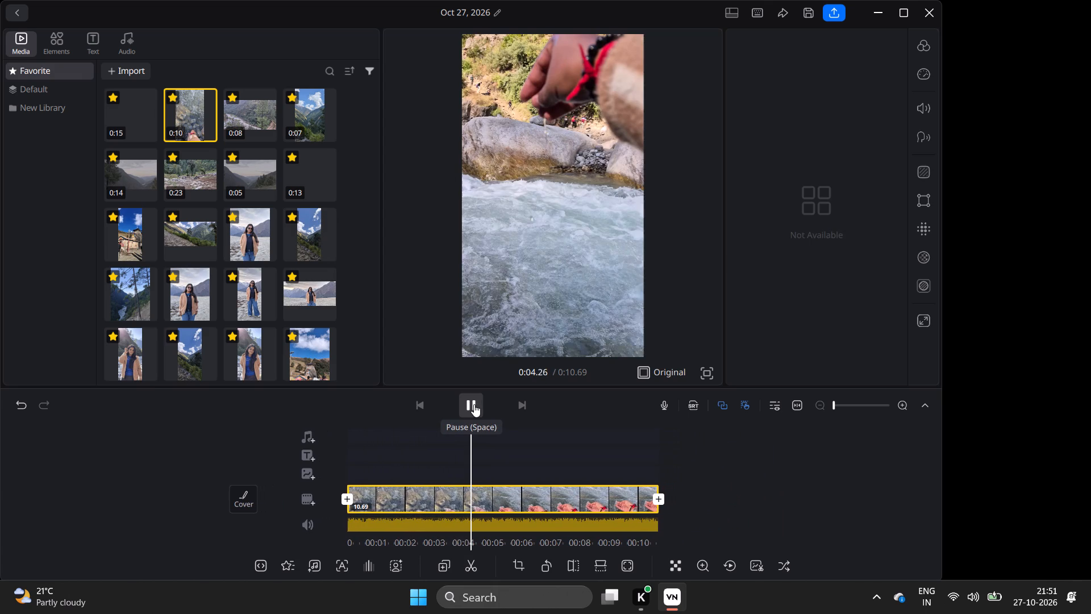
{"action": "left_click", "coordinate": [474, 404]}
{"action": "left_click", "coordinate": [474, 404]}
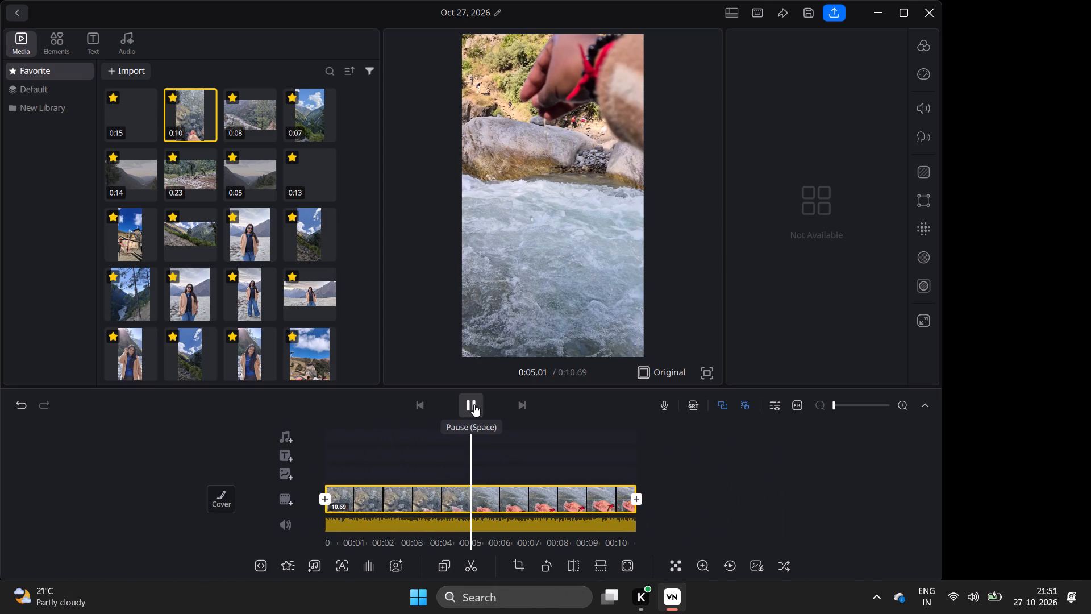
{"action": "left_click", "coordinate": [474, 404]}
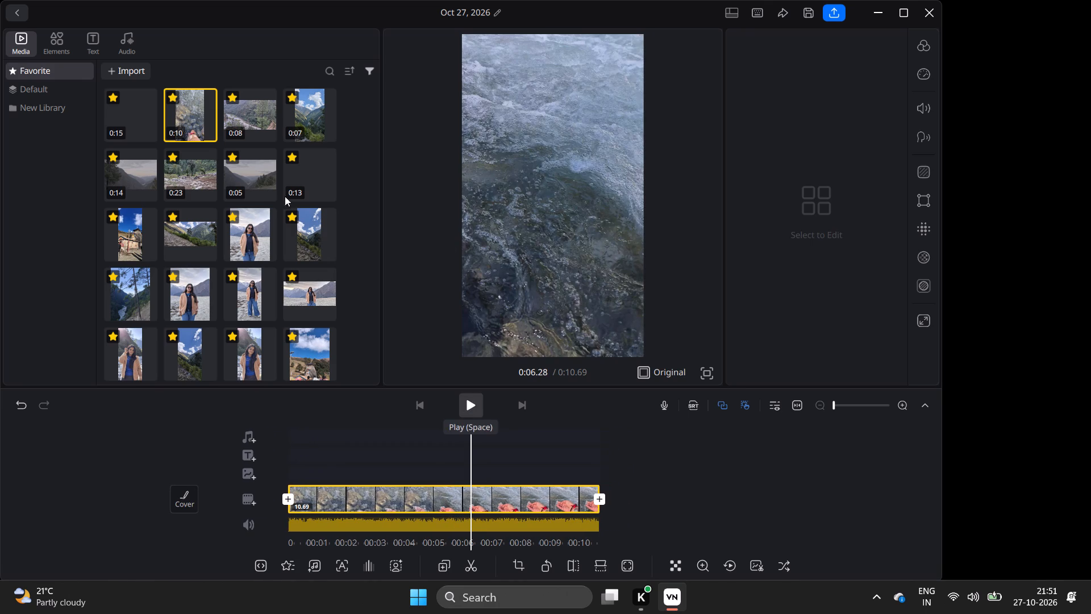
Try to add the 15-second favorite clip from the media library to the timeline.
{"action": "left_click", "coordinate": [139, 115]}
{"action": "left_click_drag", "start_coordinate": [139, 115], "coordinate": [267, 384]}
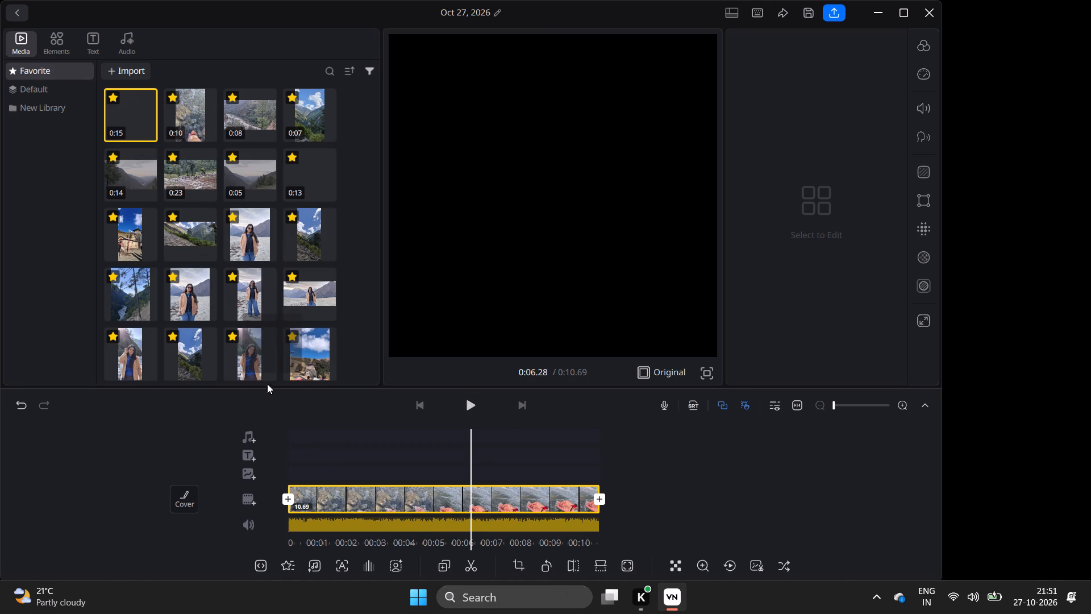
{"action": "left_click_drag", "start_coordinate": [267, 384], "coordinate": [312, 462]}
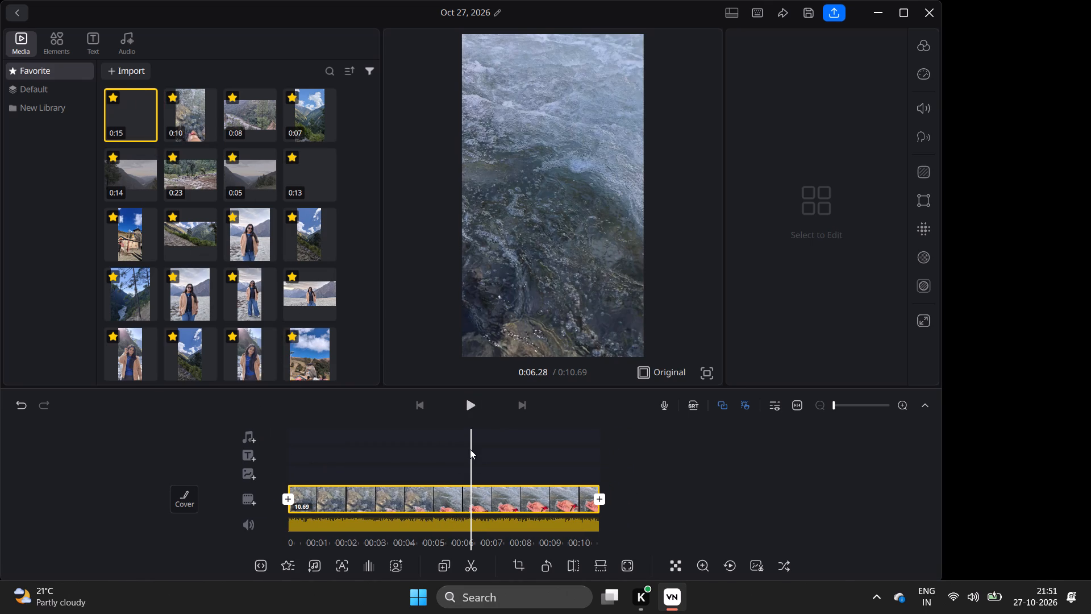
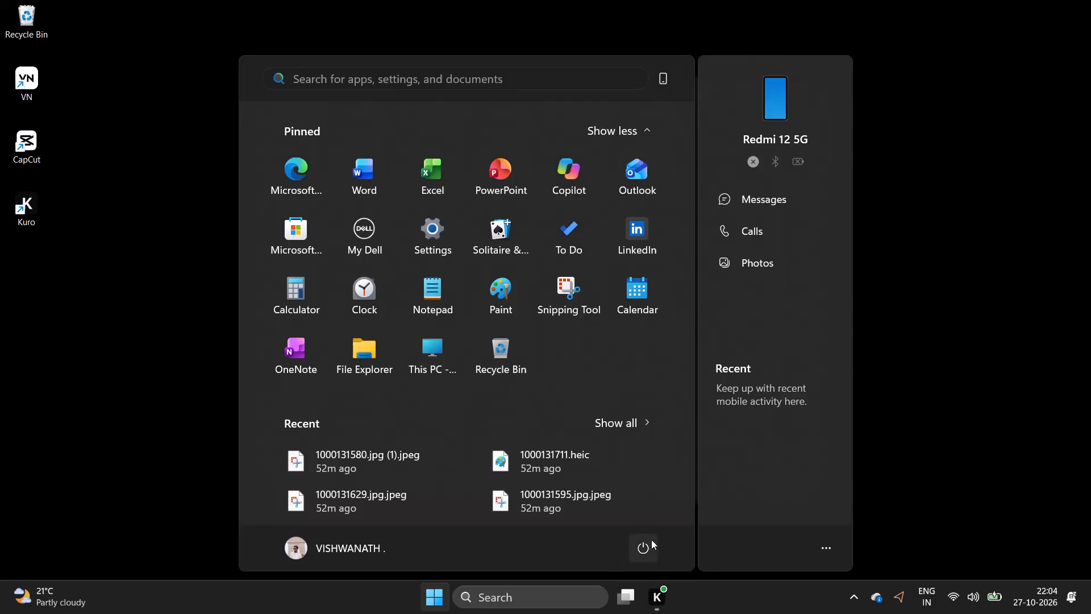
Open the computer's power options and choose a power action to end the session.
{"action": "left_click", "coordinate": [646, 546]}
{"action": "left_click", "coordinate": [640, 495]}
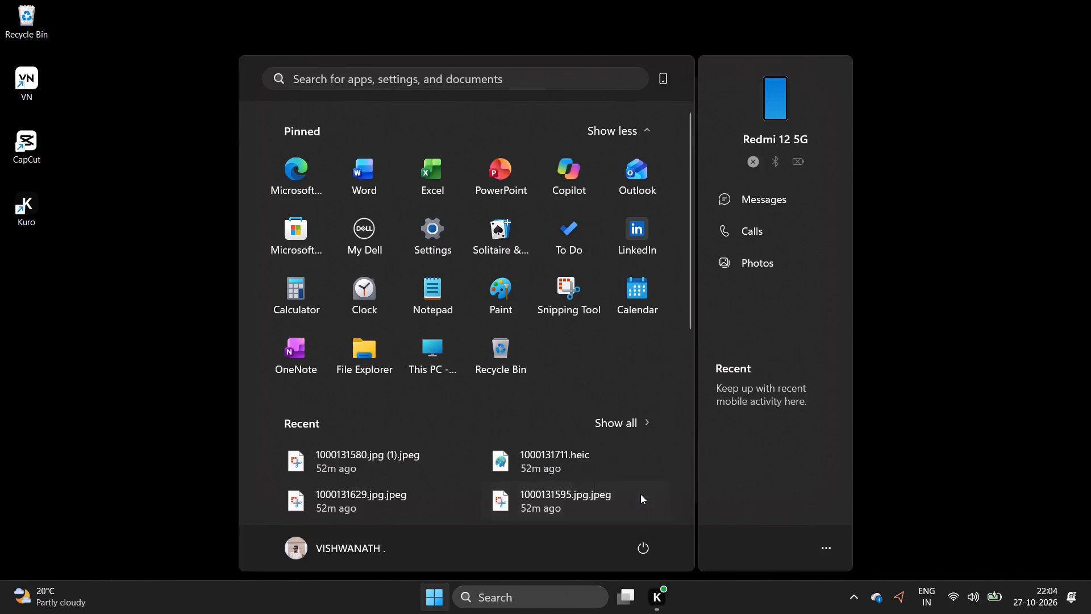